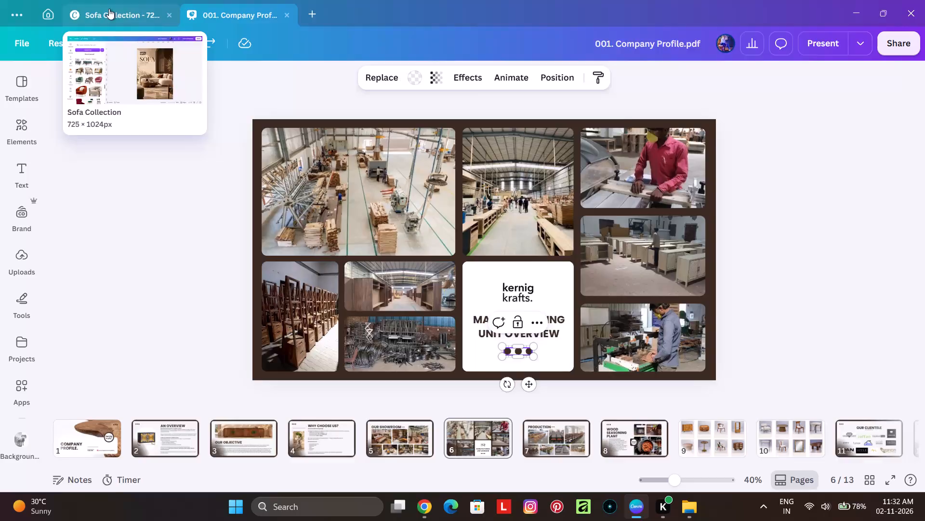
Close the desktop Canva window with the sofa and company profile designs and switch to the Instagram Story design in Chrome.
{"action": "left_click_drag", "start_coordinate": [109, 9], "coordinate": [120, 9]}
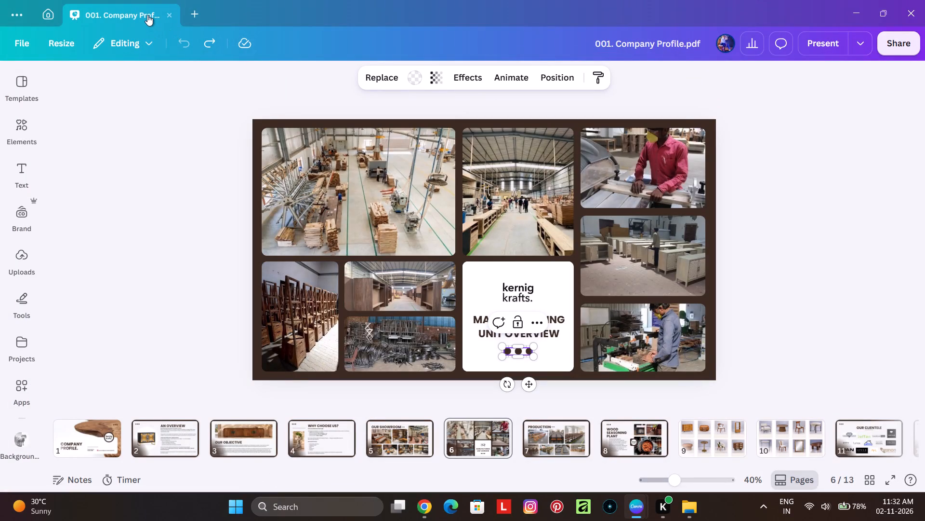
{"action": "left_click", "coordinate": [910, 11]}
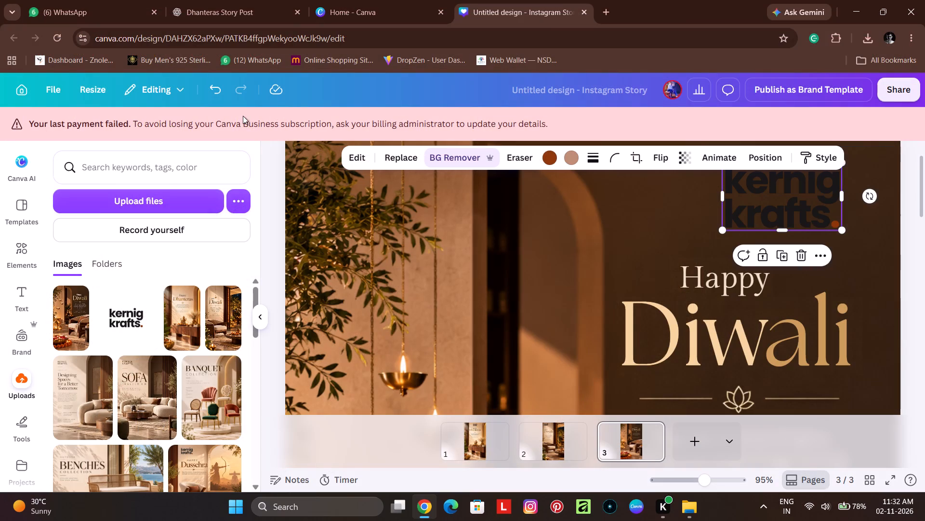
{"action": "left_click", "coordinate": [641, 504]}
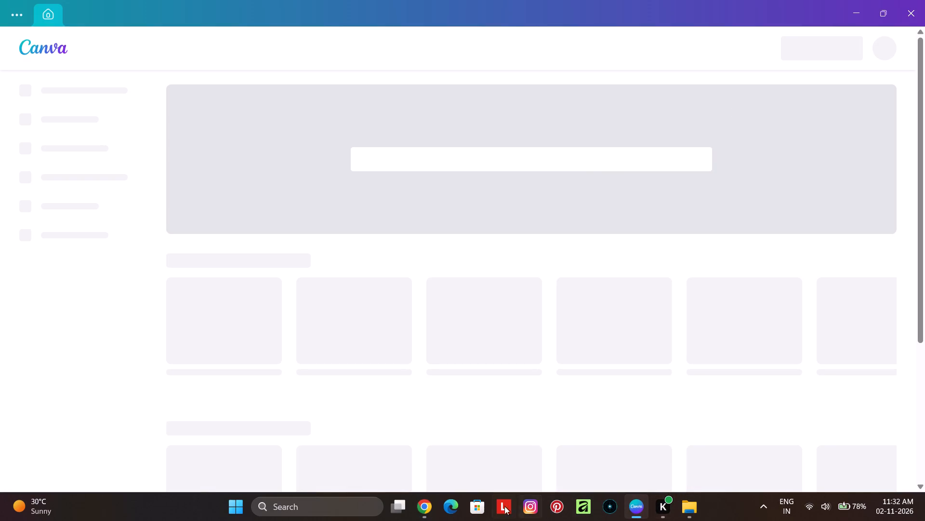
{"action": "left_click", "coordinate": [432, 512]}
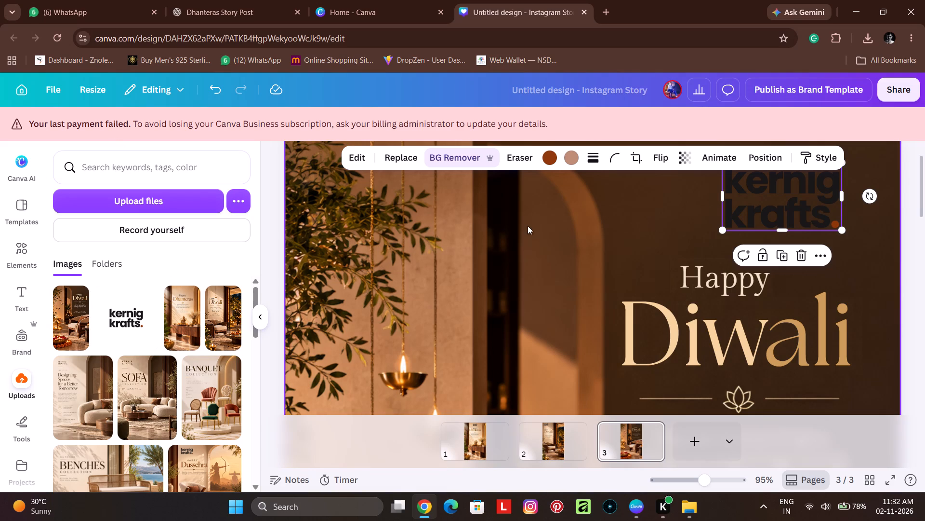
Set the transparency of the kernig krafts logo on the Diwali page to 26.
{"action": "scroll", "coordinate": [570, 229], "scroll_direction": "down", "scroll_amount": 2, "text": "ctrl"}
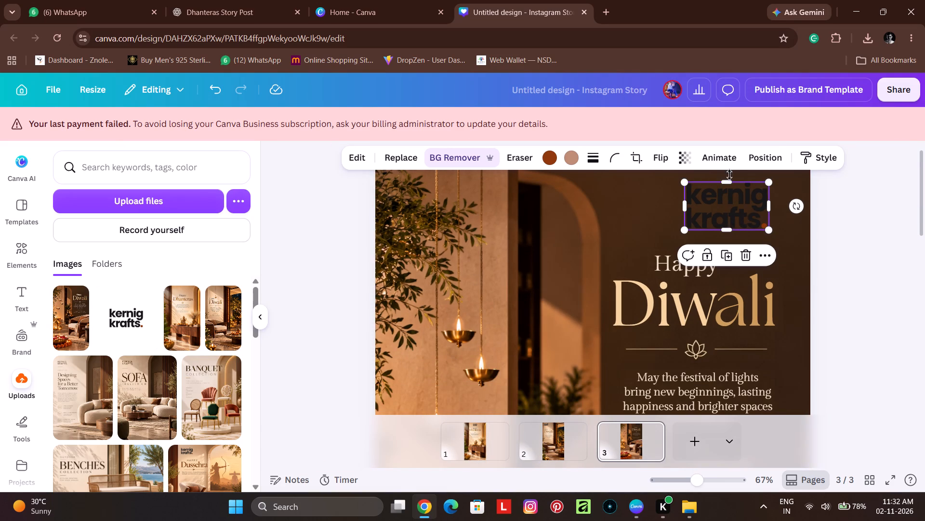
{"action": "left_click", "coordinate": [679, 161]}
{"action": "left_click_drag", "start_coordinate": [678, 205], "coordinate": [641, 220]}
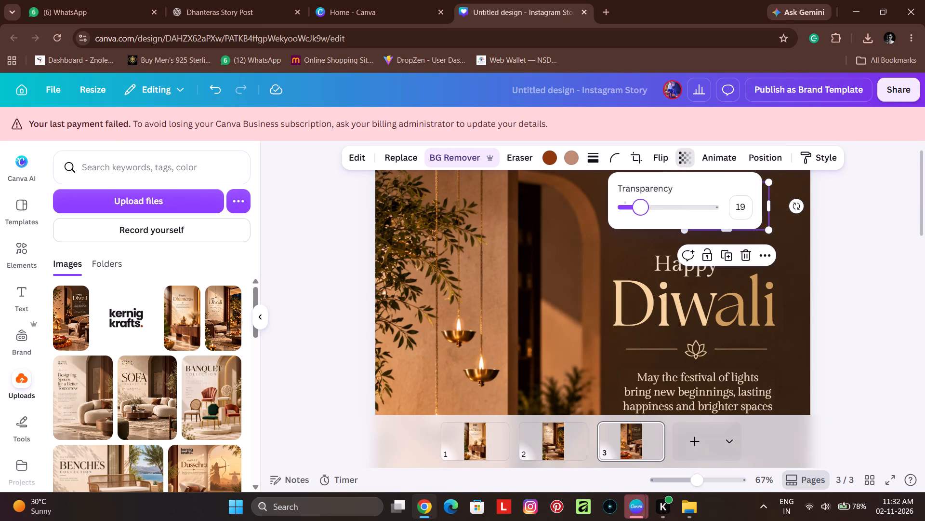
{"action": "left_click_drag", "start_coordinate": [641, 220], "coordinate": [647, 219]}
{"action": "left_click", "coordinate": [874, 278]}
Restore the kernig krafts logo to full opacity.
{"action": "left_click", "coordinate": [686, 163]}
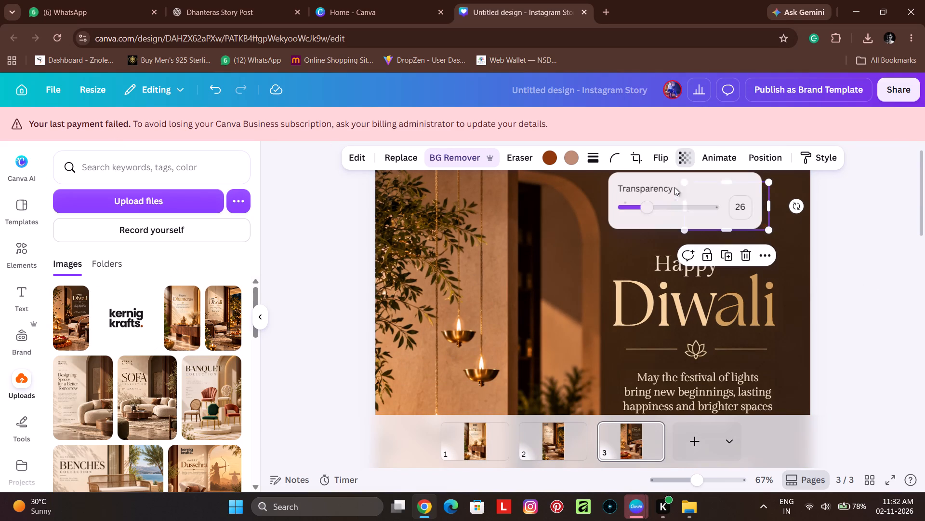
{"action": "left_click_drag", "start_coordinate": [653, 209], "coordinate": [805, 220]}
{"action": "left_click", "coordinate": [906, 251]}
Copy the kernig krafts logo's basic style and open the style-copying options.
{"action": "left_click", "coordinate": [837, 167]}
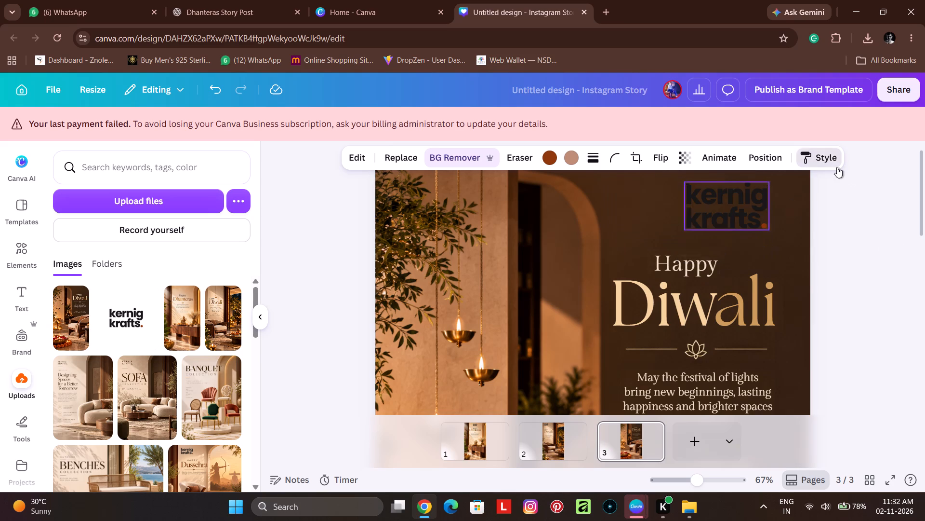
{"action": "left_click", "coordinate": [876, 261]}
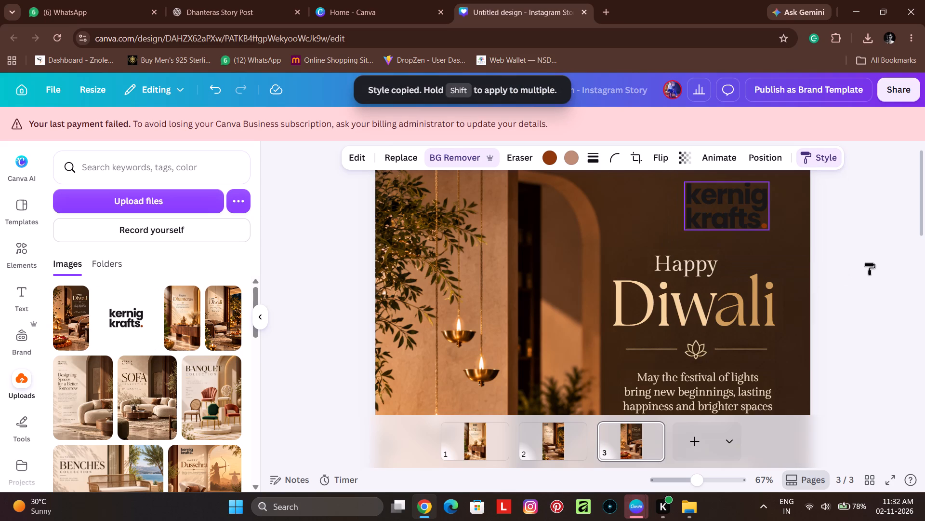
{"action": "left_click", "coordinate": [825, 167]}
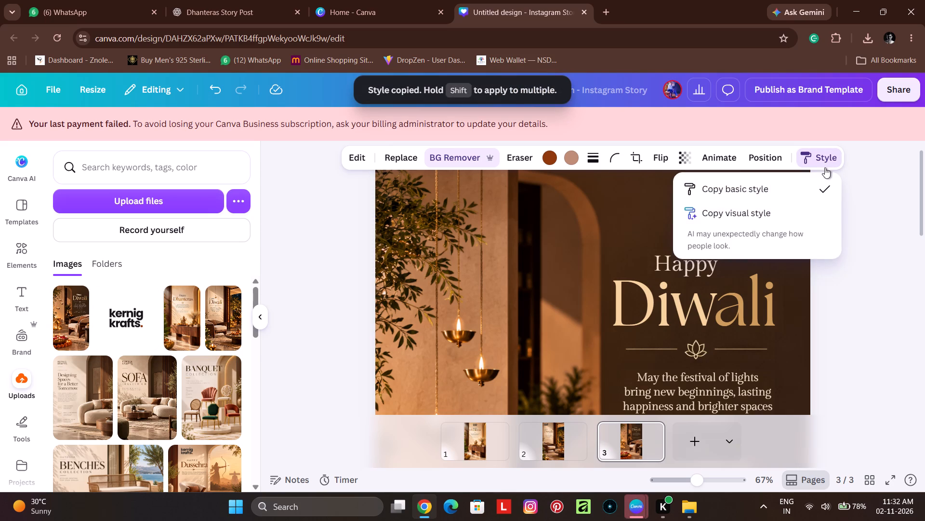
{"action": "left_click", "coordinate": [820, 160]}
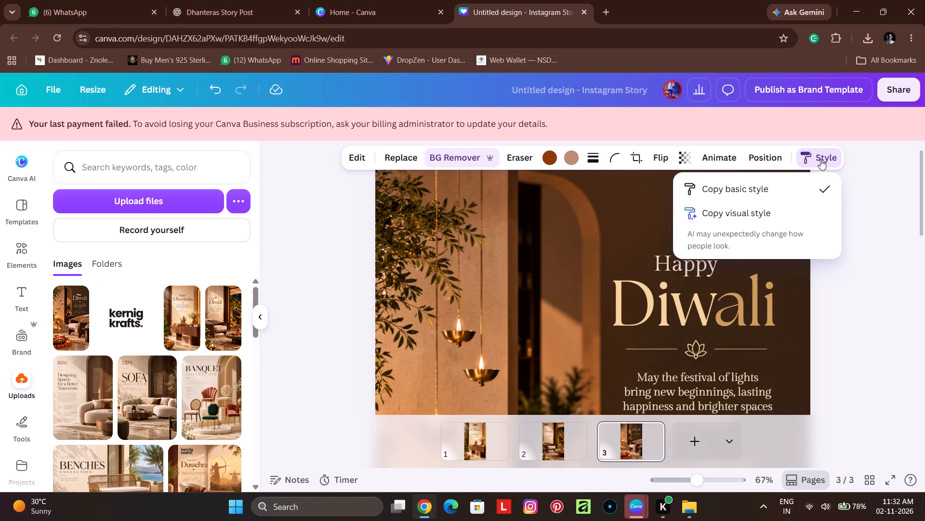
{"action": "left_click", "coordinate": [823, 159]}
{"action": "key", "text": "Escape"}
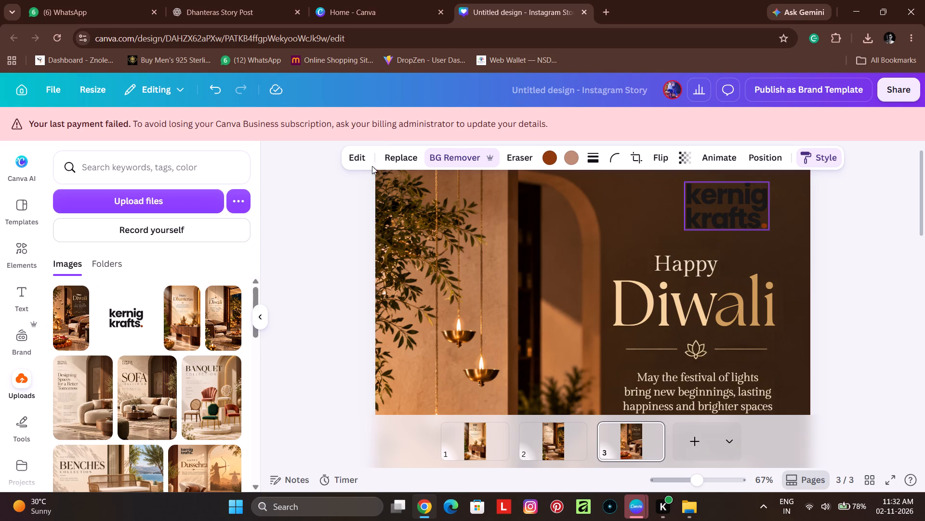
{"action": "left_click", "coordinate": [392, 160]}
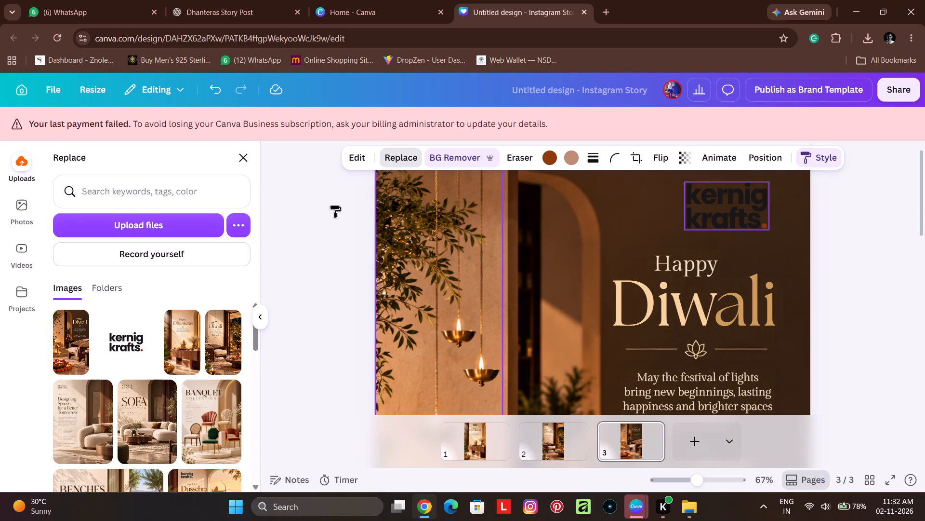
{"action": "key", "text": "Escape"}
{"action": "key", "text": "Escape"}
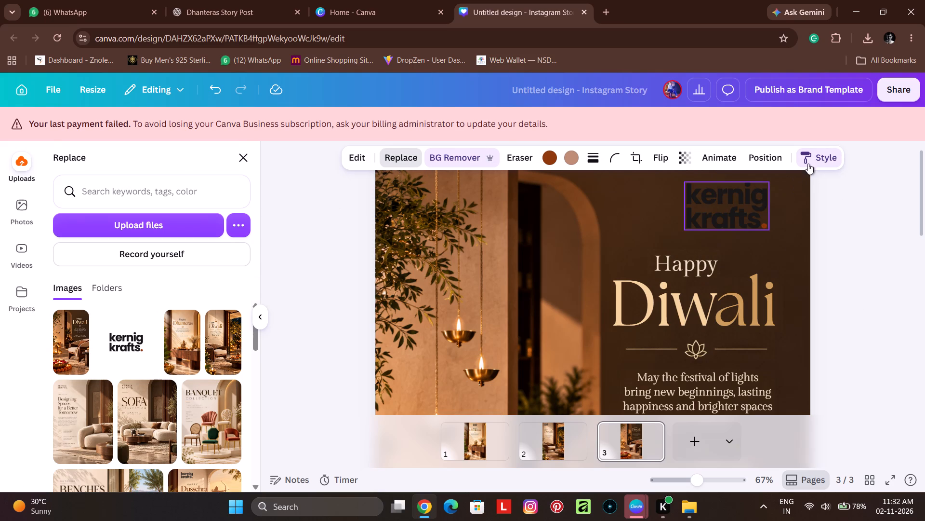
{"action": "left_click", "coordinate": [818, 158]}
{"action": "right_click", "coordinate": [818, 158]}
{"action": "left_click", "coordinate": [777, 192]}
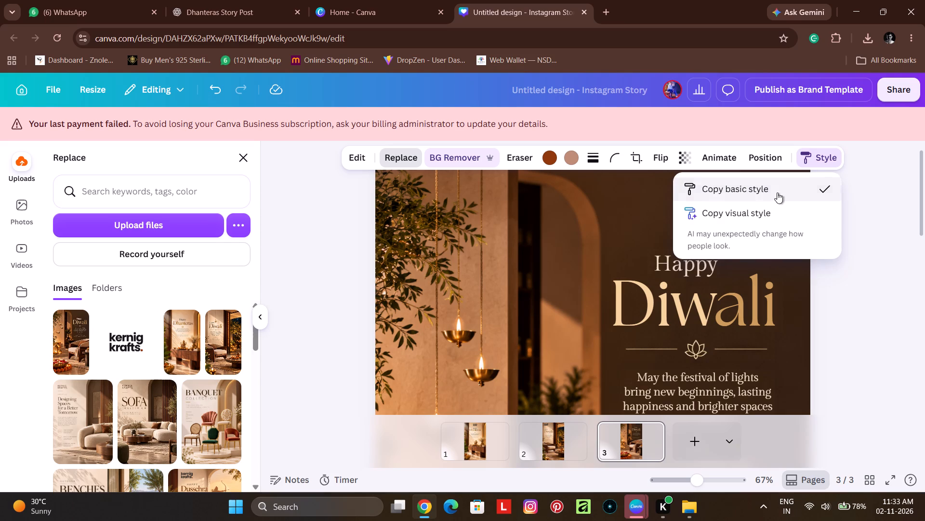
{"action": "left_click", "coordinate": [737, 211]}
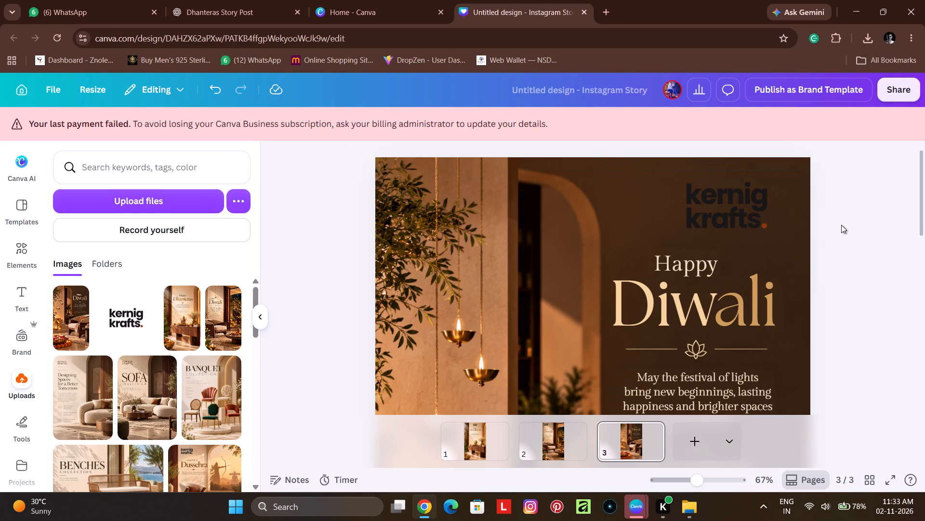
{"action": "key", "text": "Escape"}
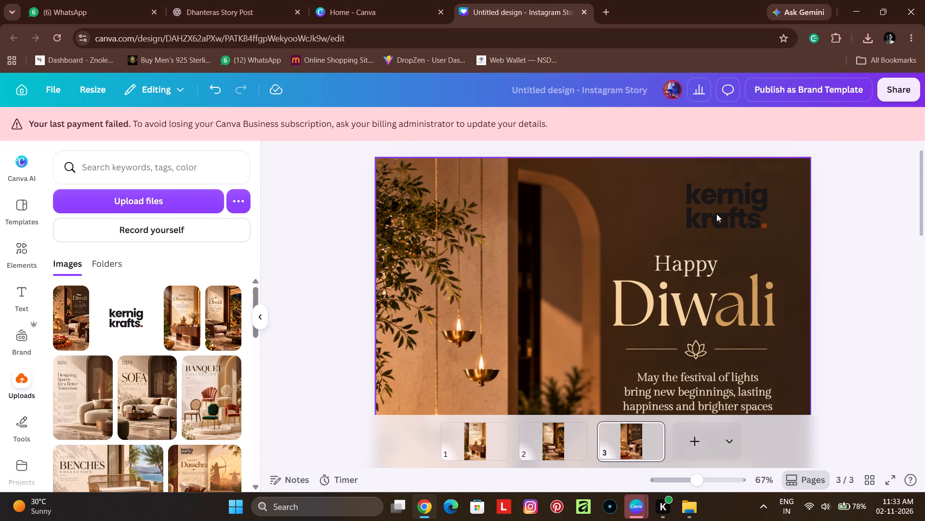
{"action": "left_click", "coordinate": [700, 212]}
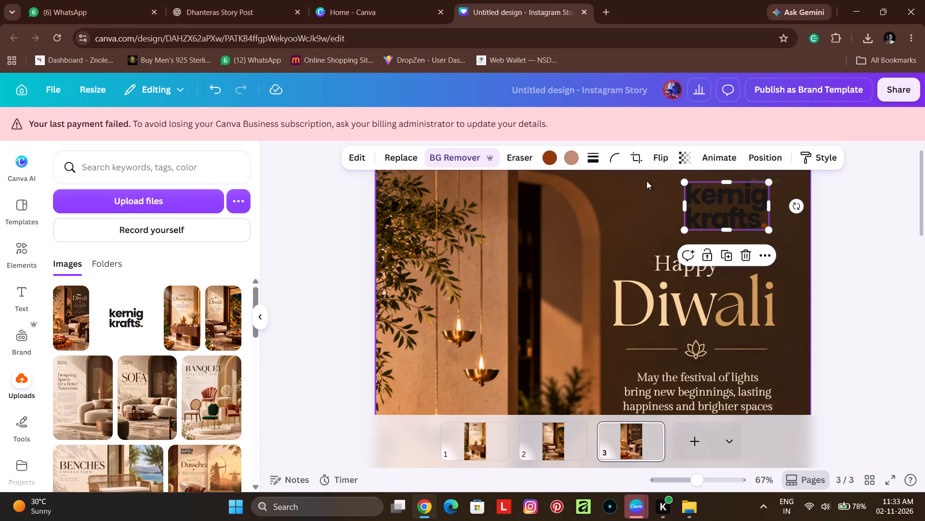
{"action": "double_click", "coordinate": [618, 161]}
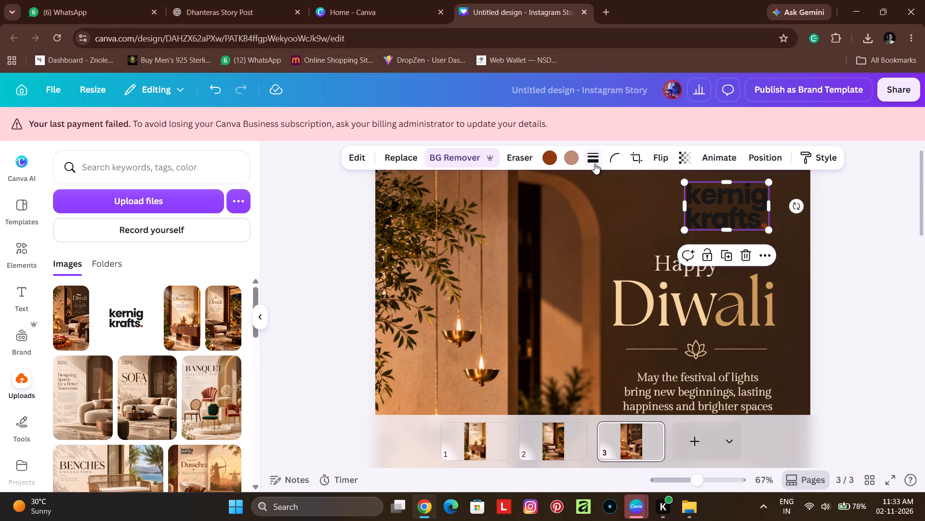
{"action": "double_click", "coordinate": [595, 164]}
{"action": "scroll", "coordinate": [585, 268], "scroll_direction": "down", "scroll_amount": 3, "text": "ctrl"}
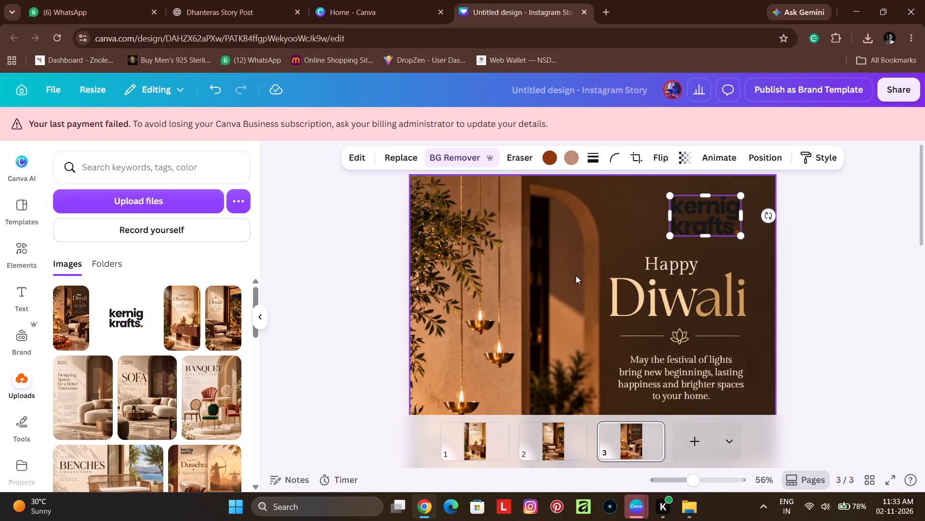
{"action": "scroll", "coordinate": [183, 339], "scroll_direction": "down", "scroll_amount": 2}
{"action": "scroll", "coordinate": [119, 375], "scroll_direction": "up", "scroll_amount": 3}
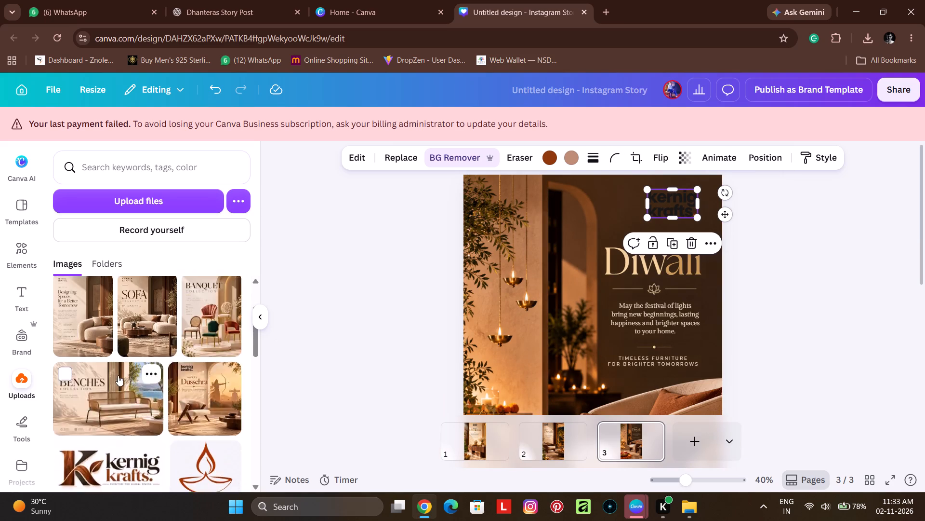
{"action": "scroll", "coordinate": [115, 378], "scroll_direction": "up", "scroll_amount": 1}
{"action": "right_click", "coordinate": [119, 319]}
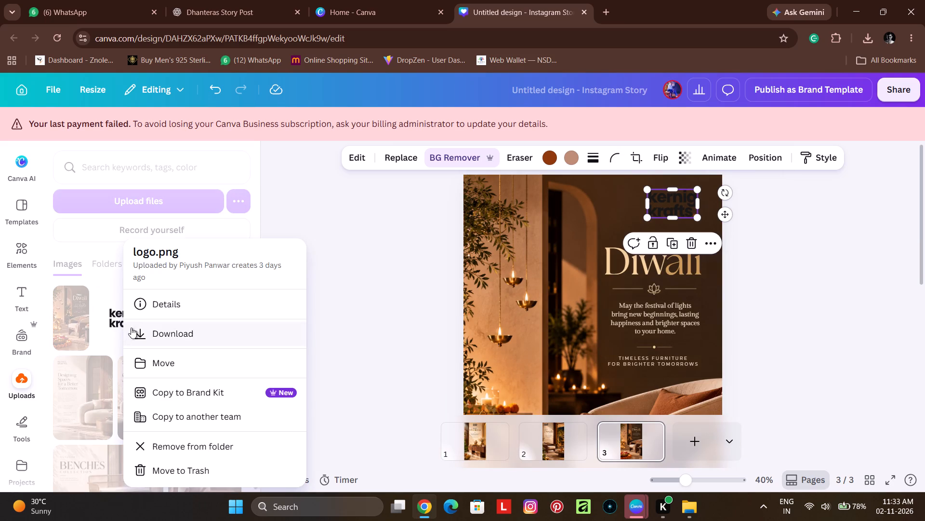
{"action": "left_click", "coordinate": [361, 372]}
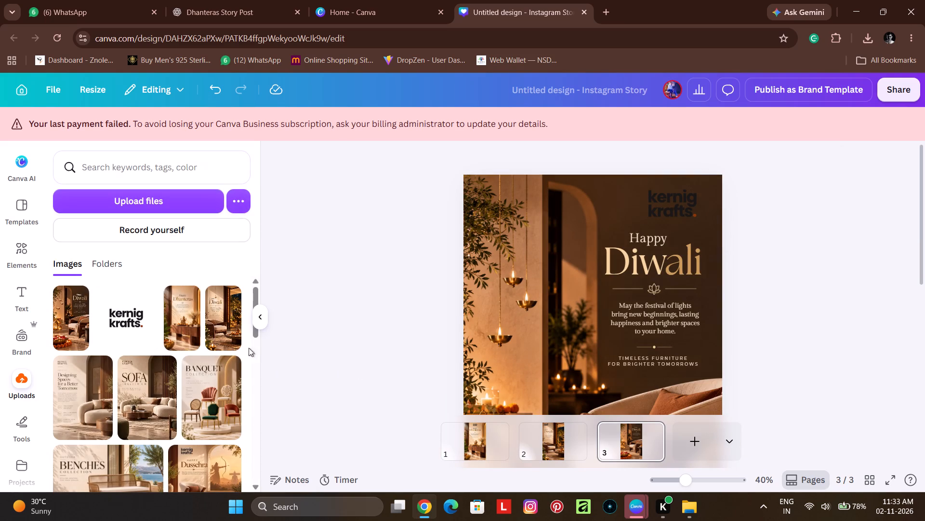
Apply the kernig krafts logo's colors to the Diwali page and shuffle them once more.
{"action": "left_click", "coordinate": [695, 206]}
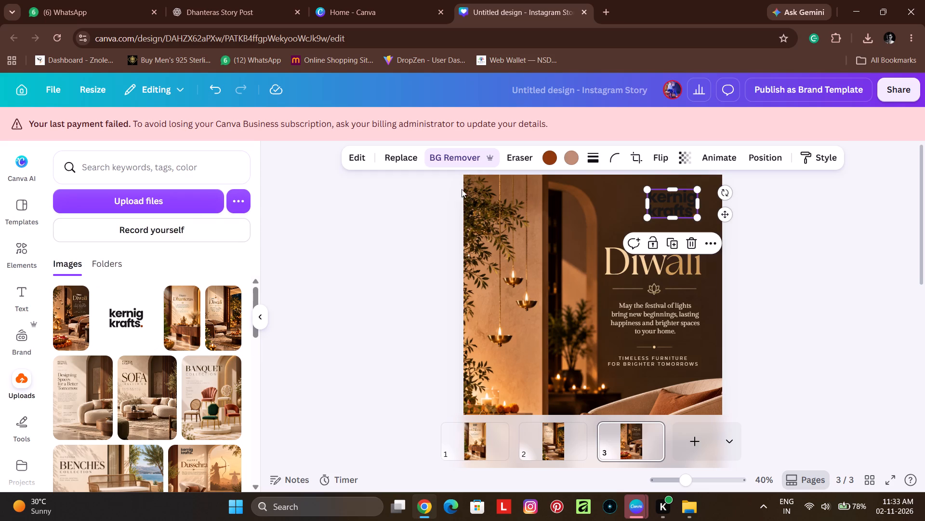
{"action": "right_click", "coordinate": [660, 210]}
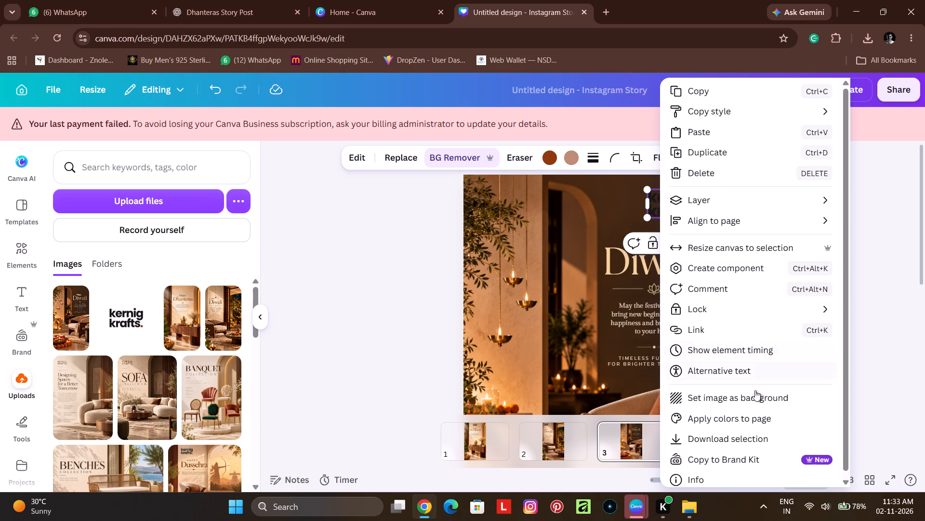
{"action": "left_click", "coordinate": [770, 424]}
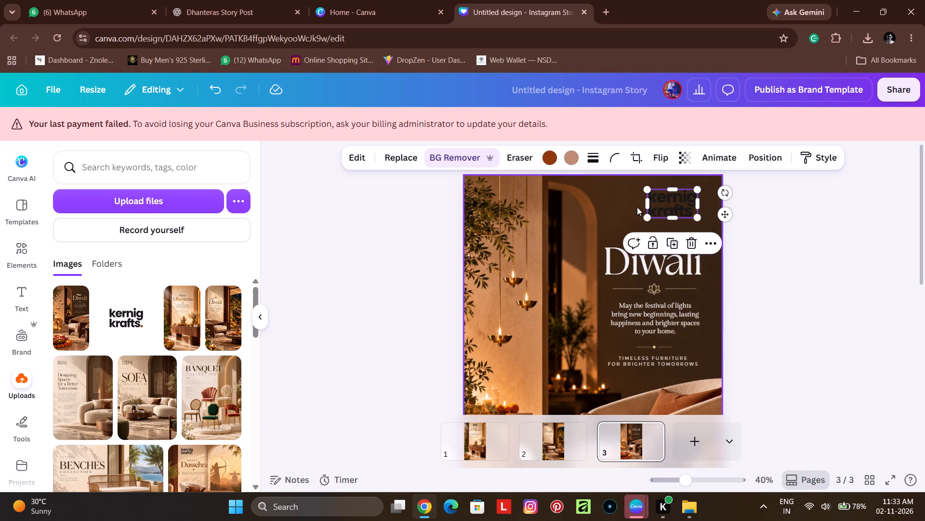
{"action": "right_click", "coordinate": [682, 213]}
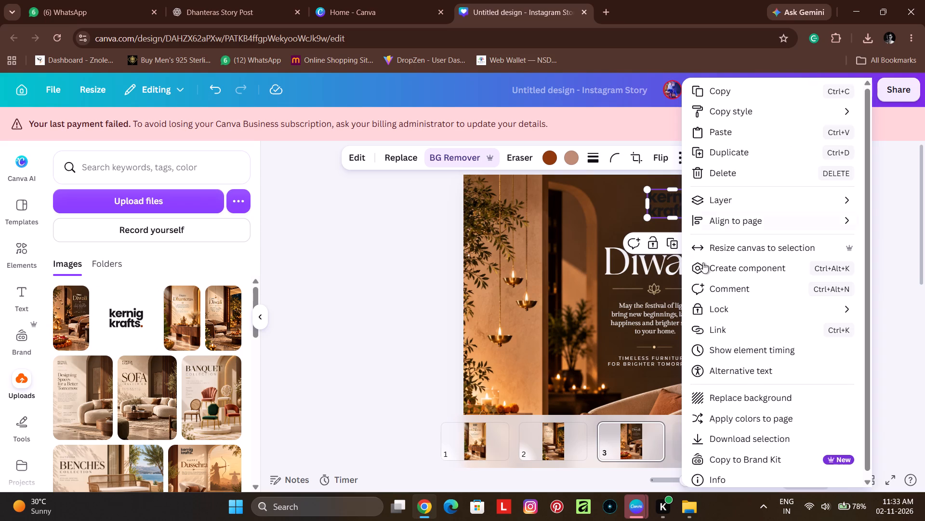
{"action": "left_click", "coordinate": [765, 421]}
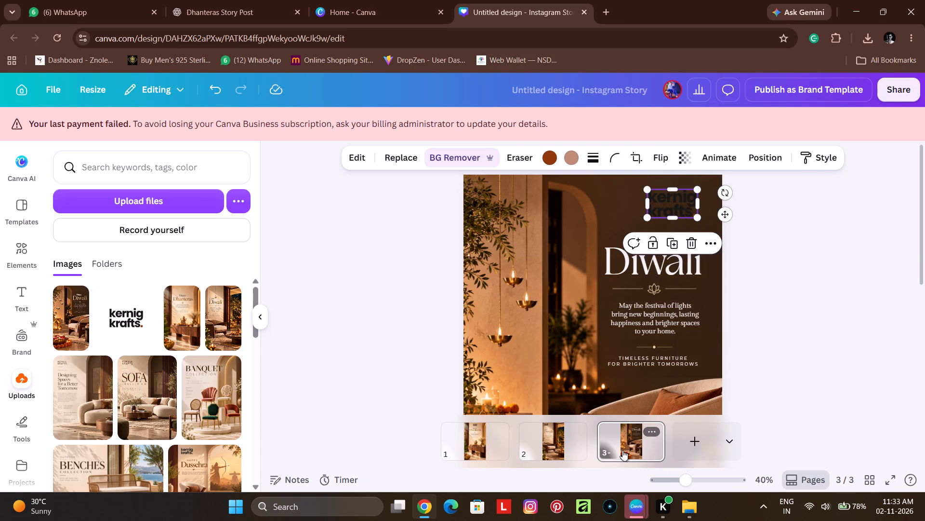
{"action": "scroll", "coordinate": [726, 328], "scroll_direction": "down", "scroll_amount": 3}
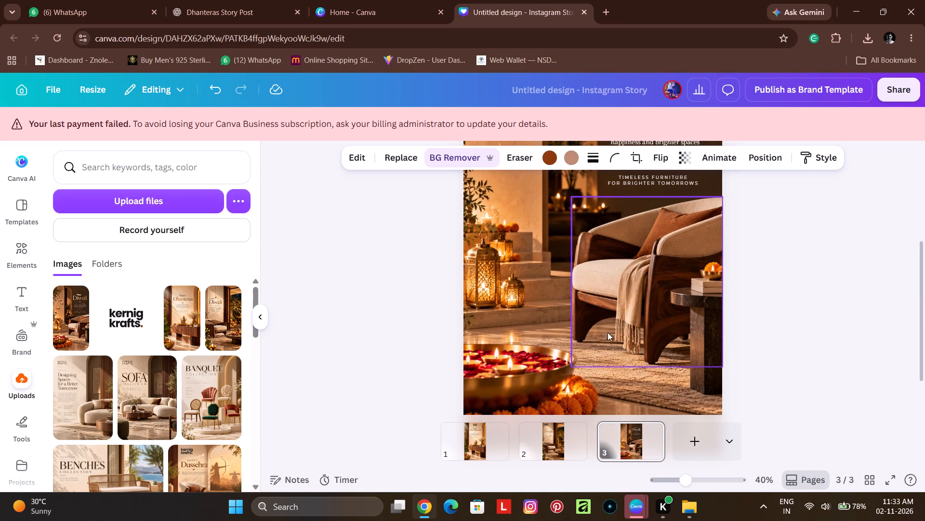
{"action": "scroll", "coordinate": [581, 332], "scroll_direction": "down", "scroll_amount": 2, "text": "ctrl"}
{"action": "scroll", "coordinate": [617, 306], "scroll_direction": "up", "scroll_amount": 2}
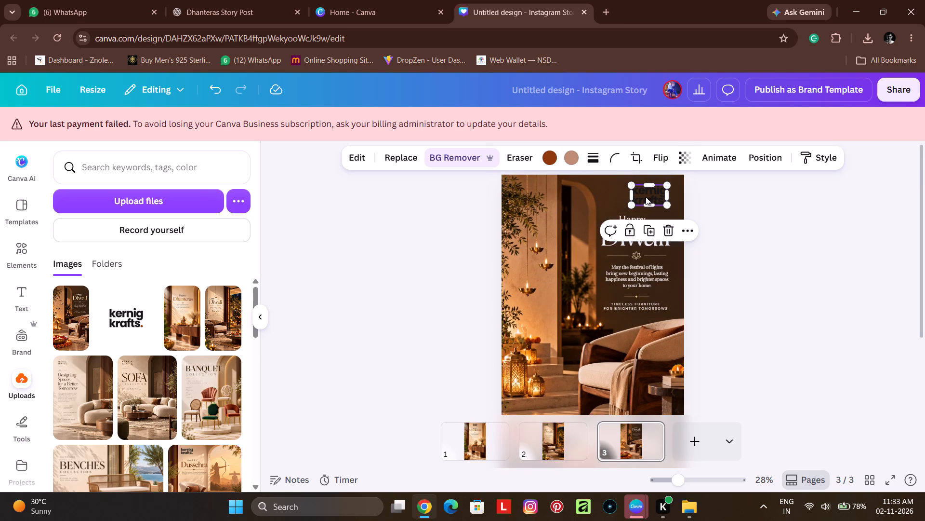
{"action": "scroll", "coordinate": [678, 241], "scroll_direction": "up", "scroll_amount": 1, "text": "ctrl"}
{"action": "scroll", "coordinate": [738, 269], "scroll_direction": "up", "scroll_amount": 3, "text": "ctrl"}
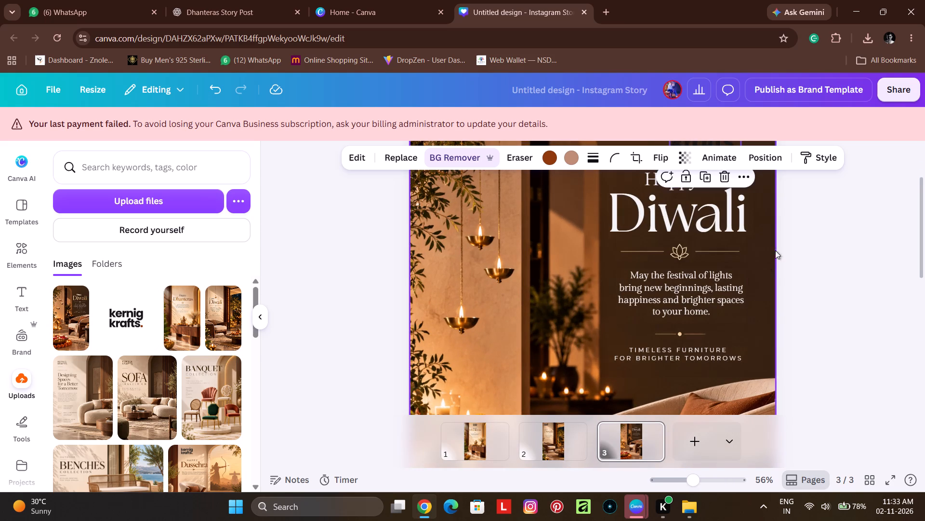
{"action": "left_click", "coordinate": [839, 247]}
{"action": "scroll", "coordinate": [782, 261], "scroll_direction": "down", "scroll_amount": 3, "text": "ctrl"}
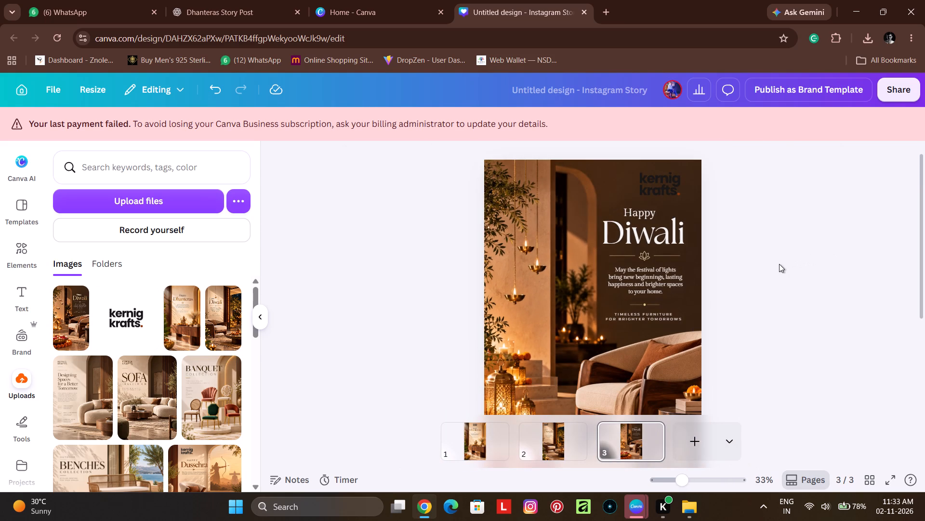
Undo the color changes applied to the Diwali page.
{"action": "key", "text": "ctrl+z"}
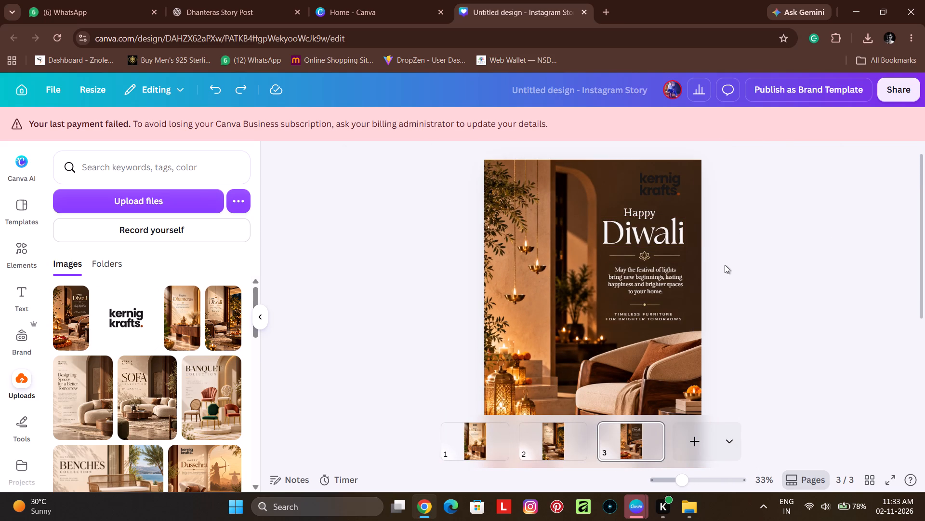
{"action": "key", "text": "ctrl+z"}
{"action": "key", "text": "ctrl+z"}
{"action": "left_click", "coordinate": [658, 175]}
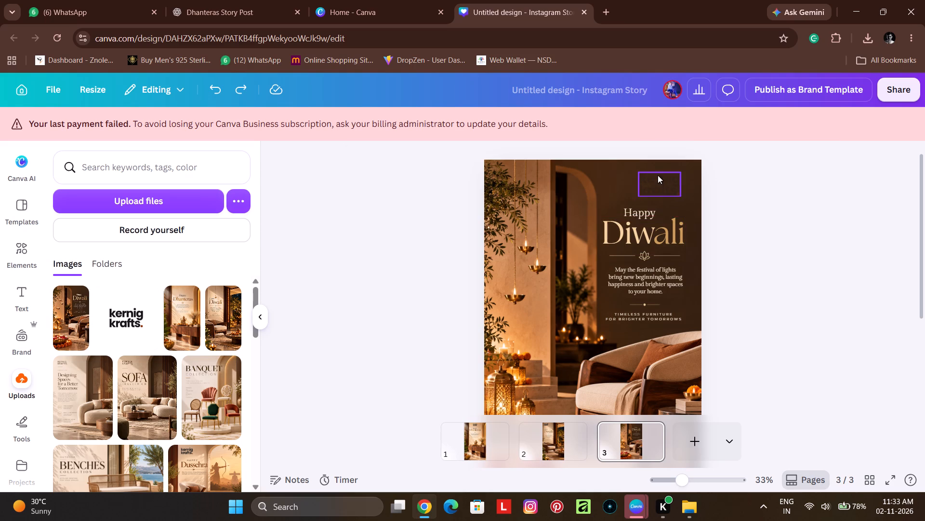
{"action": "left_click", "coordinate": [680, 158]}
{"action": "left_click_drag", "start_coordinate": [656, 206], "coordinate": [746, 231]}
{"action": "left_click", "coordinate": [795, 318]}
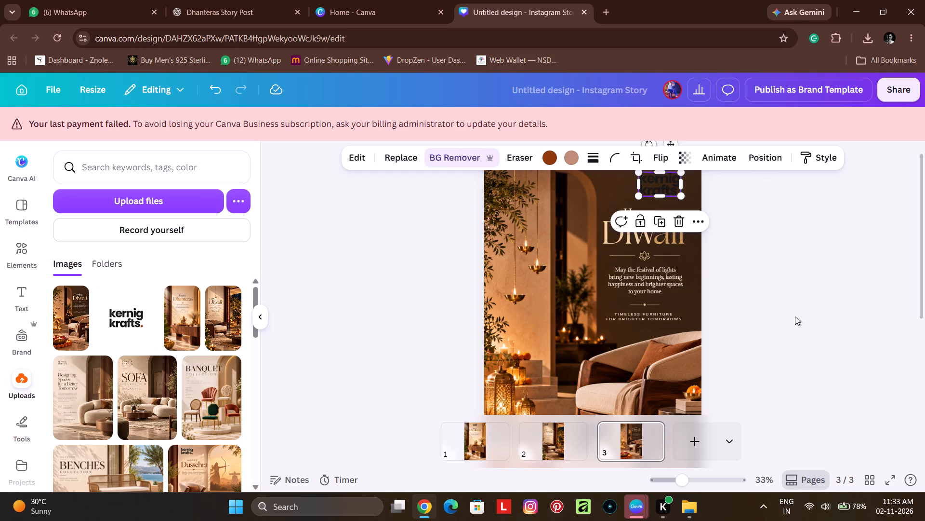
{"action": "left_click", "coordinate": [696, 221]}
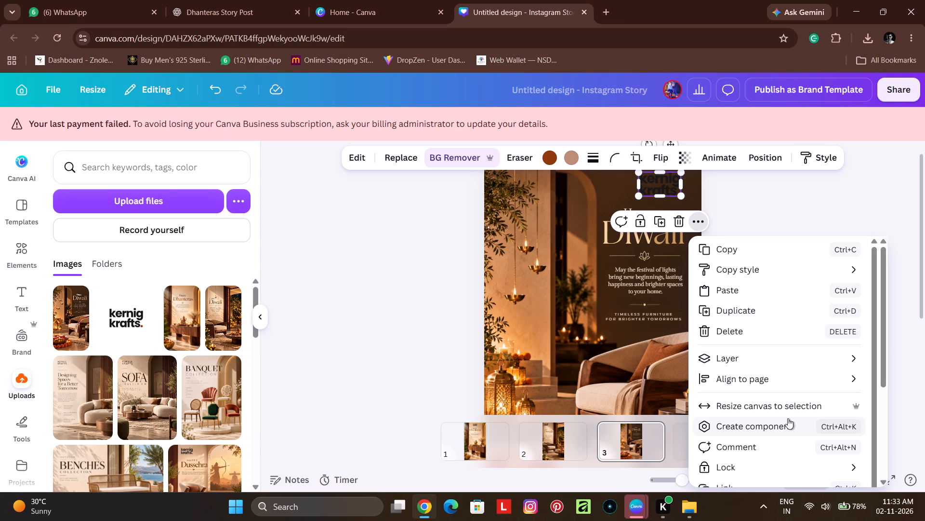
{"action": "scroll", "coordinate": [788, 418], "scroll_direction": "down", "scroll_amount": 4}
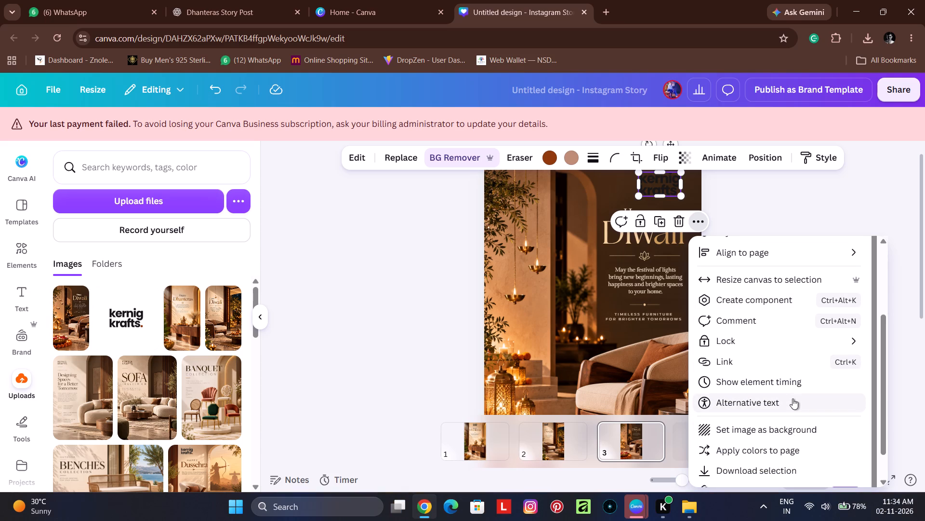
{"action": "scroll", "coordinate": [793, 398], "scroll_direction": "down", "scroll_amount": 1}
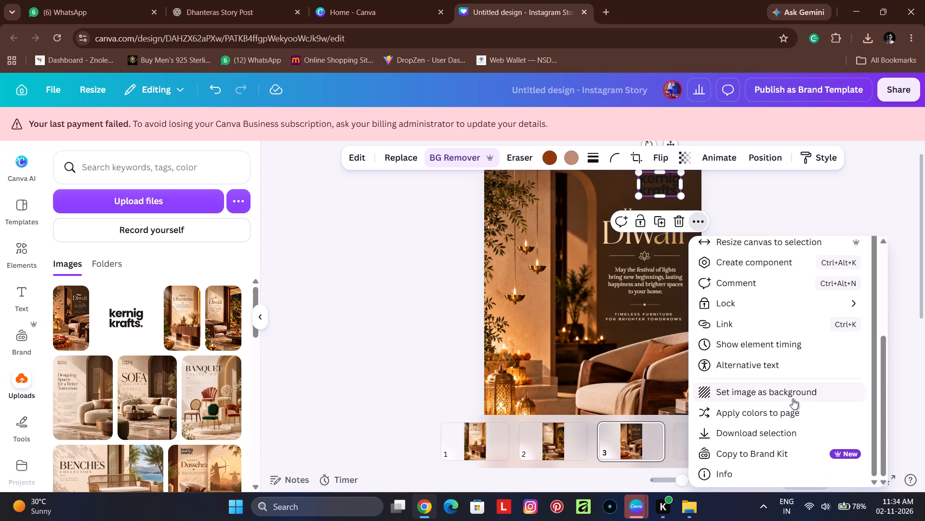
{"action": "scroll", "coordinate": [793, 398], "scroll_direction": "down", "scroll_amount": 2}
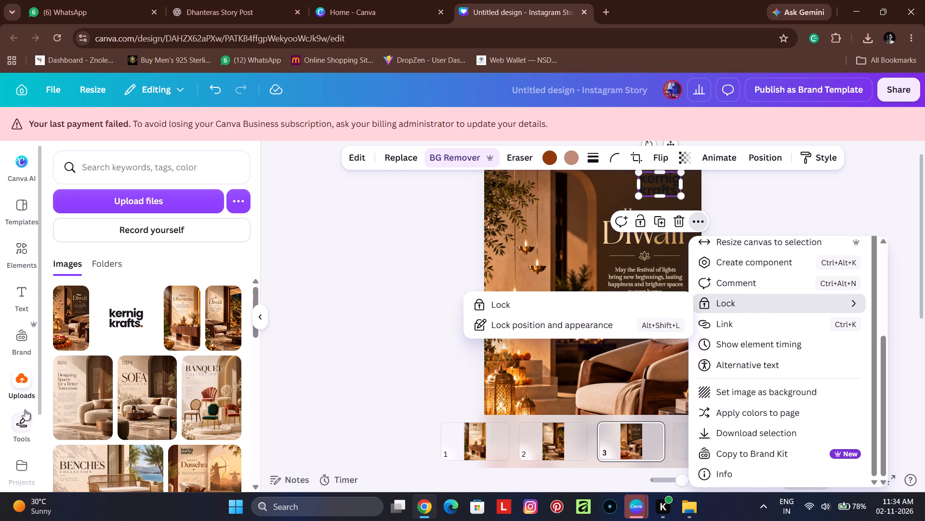
Add a square frame from the basic shapes to the Diwali page.
{"action": "left_click", "coordinate": [32, 258]}
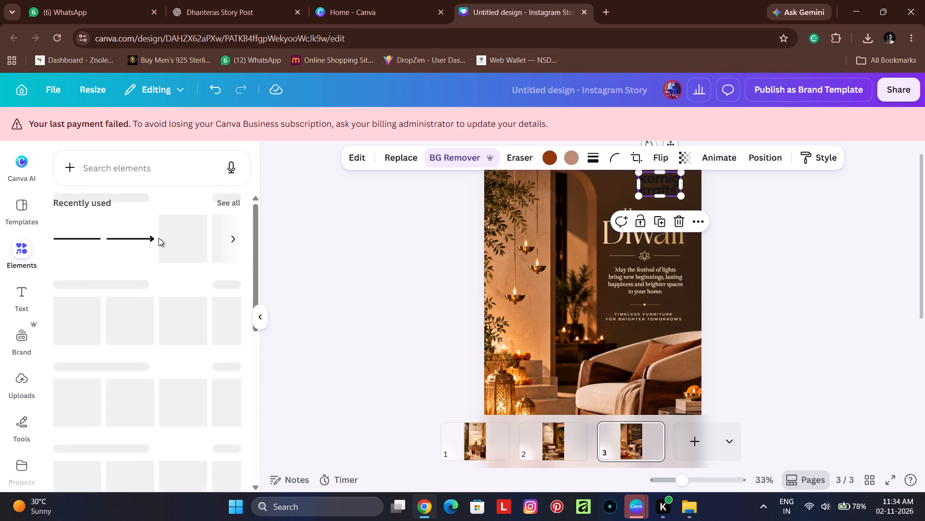
{"action": "scroll", "coordinate": [155, 381], "scroll_direction": "down", "scroll_amount": 3}
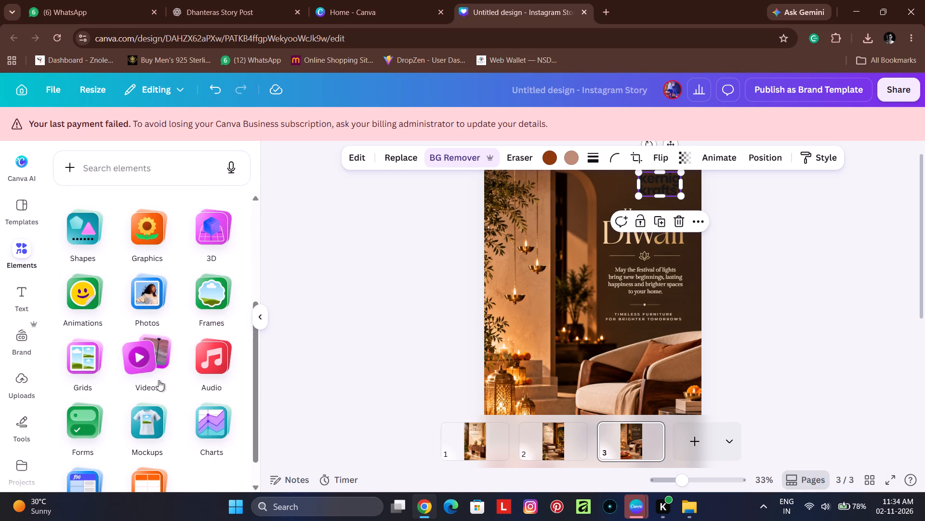
{"action": "left_click", "coordinate": [197, 282]}
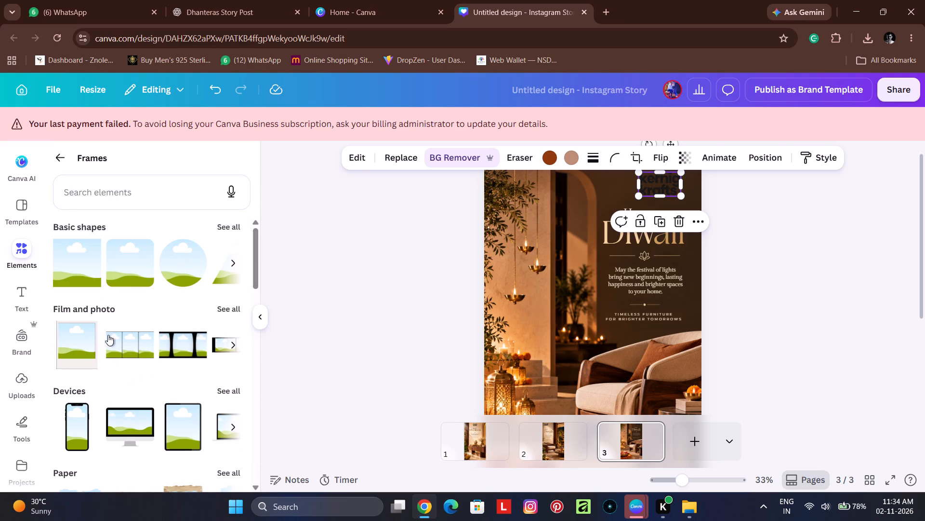
{"action": "left_click", "coordinate": [83, 262]}
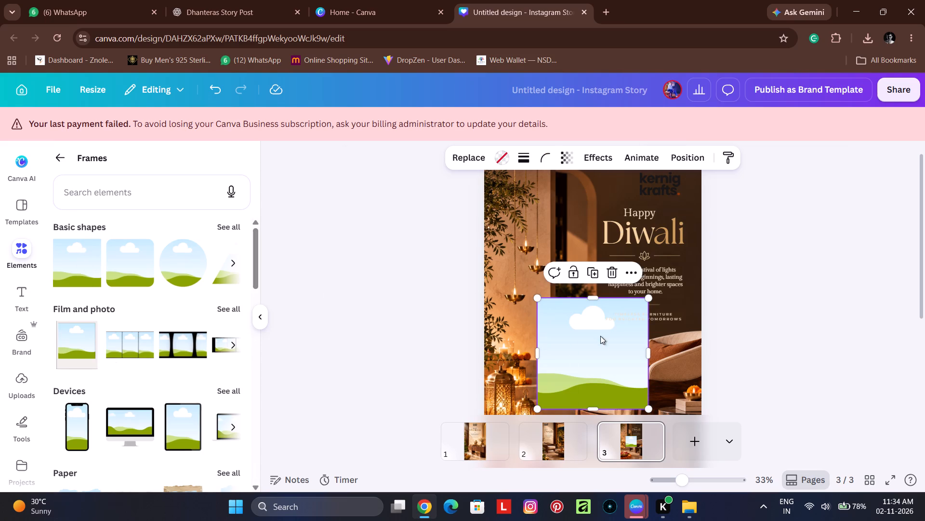
Shorten the frame to about 551 wide by 200 high and move it over the "Happy Diwali" heading, just below the logo.
{"action": "left_click_drag", "start_coordinate": [594, 300], "coordinate": [595, 368]}
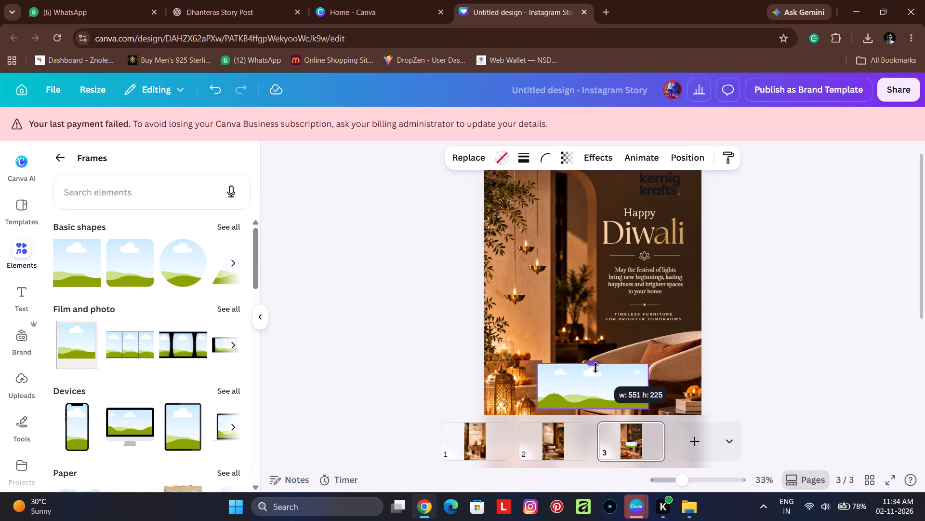
{"action": "left_click_drag", "start_coordinate": [595, 368], "coordinate": [595, 370]}
{"action": "left_click_drag", "start_coordinate": [602, 390], "coordinate": [667, 236]}
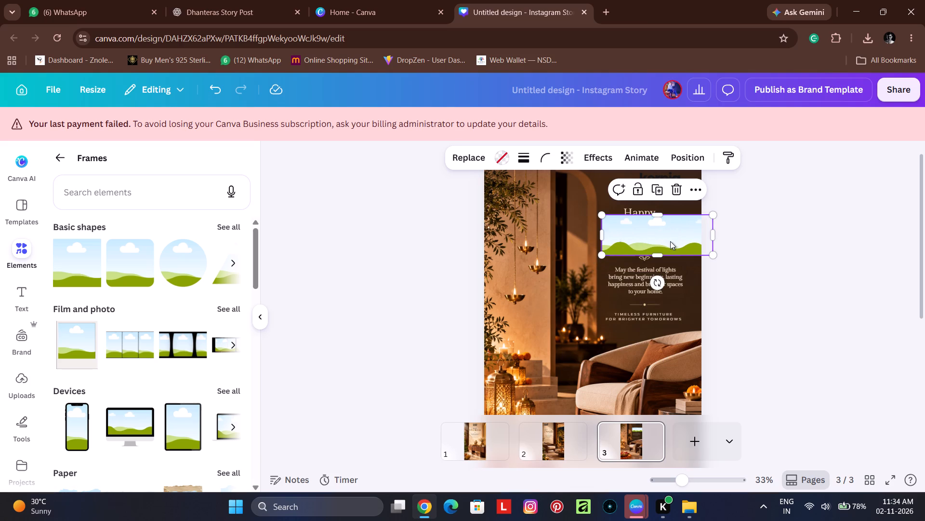
{"action": "scroll", "coordinate": [673, 250], "scroll_direction": "up", "scroll_amount": 2}
{"action": "scroll", "coordinate": [675, 250], "scroll_direction": "up", "scroll_amount": 2, "text": "ctrl"}
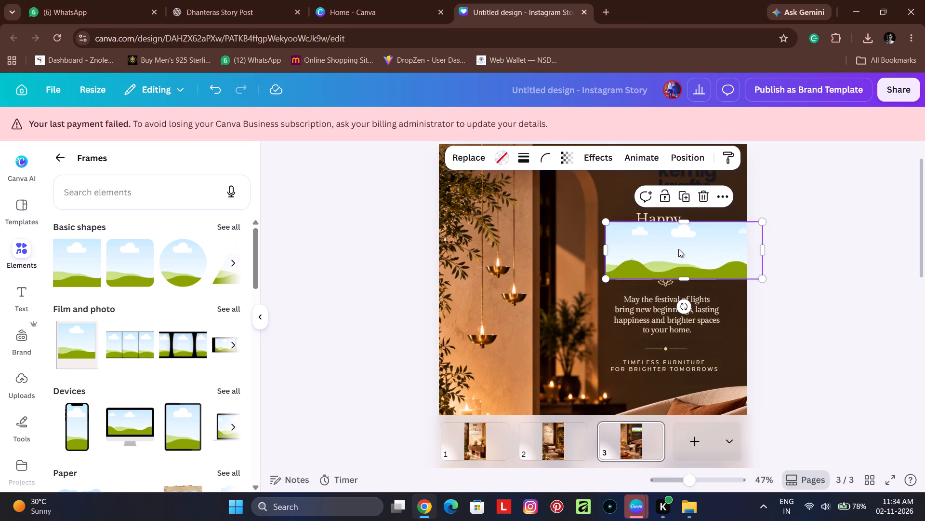
{"action": "left_click_drag", "start_coordinate": [685, 247], "coordinate": [682, 220]}
{"action": "scroll", "coordinate": [719, 193], "scroll_direction": "up", "scroll_amount": 1}
{"action": "left_click", "coordinate": [707, 199]}
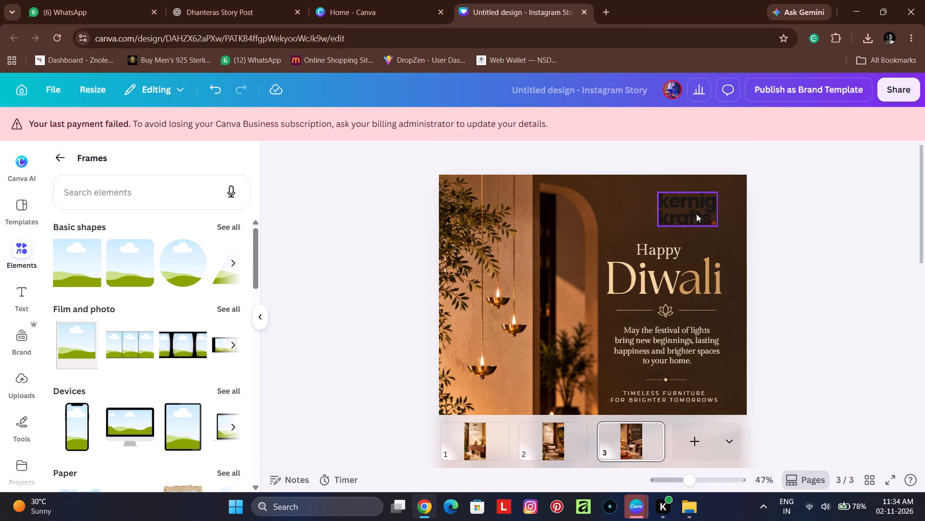
{"action": "key", "text": "ctrl+z"}
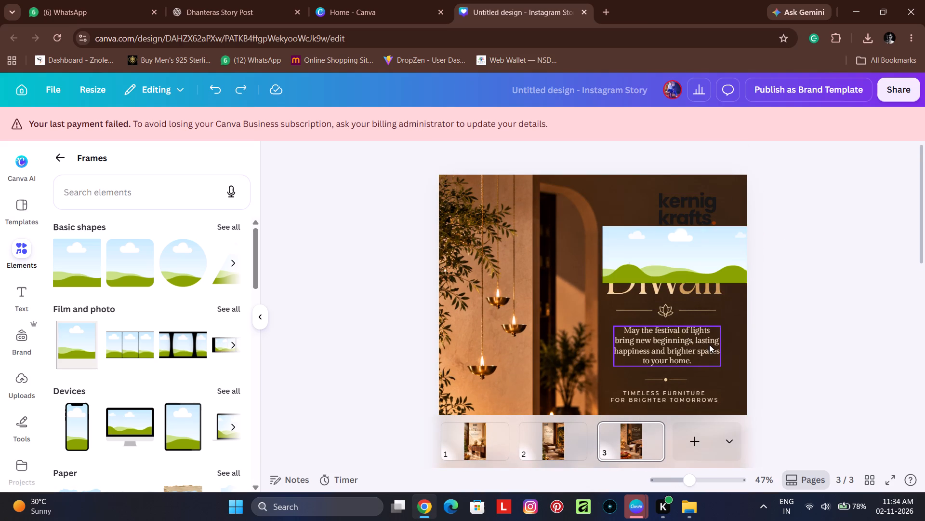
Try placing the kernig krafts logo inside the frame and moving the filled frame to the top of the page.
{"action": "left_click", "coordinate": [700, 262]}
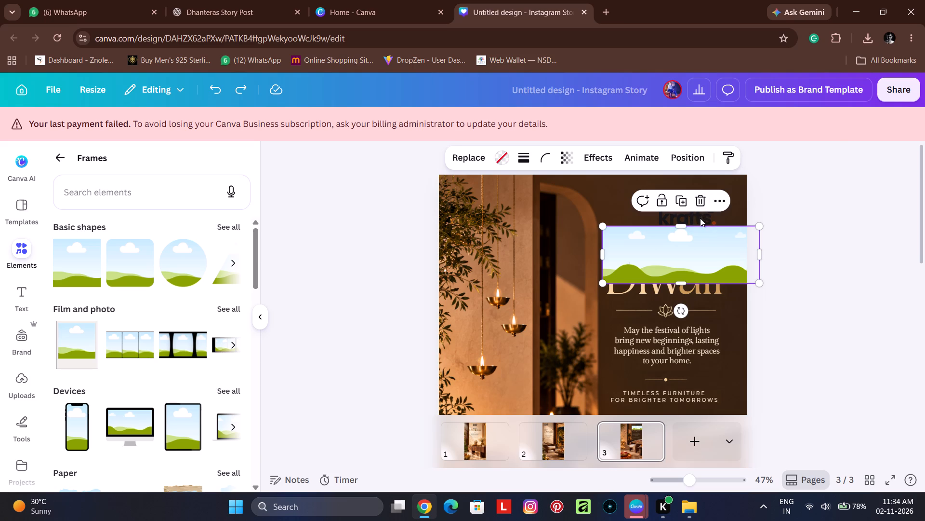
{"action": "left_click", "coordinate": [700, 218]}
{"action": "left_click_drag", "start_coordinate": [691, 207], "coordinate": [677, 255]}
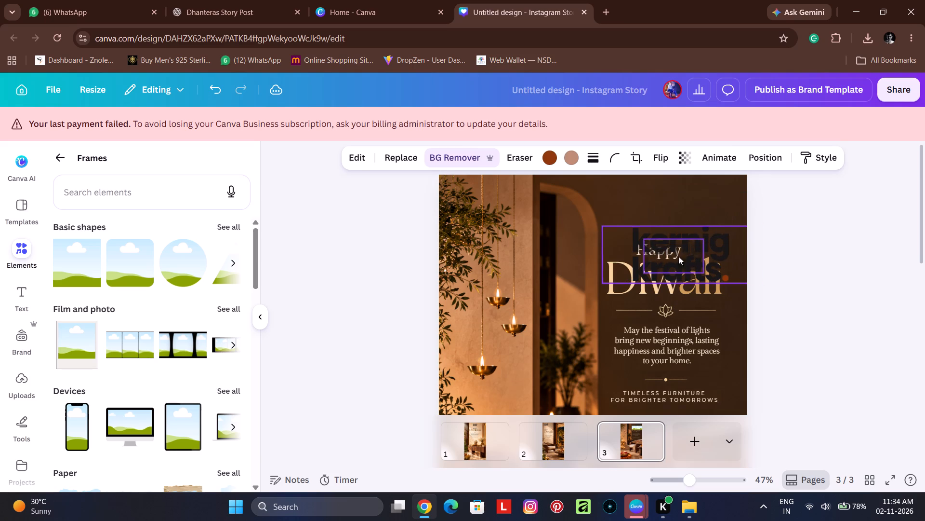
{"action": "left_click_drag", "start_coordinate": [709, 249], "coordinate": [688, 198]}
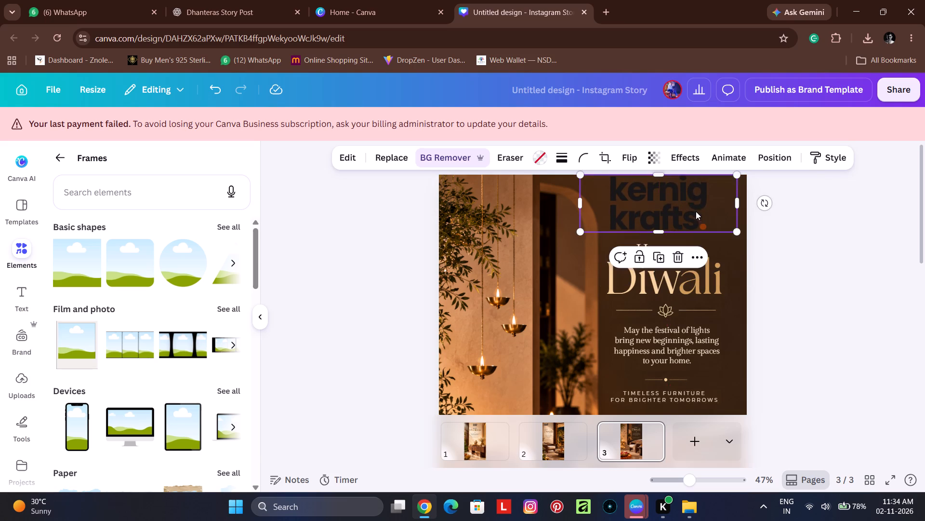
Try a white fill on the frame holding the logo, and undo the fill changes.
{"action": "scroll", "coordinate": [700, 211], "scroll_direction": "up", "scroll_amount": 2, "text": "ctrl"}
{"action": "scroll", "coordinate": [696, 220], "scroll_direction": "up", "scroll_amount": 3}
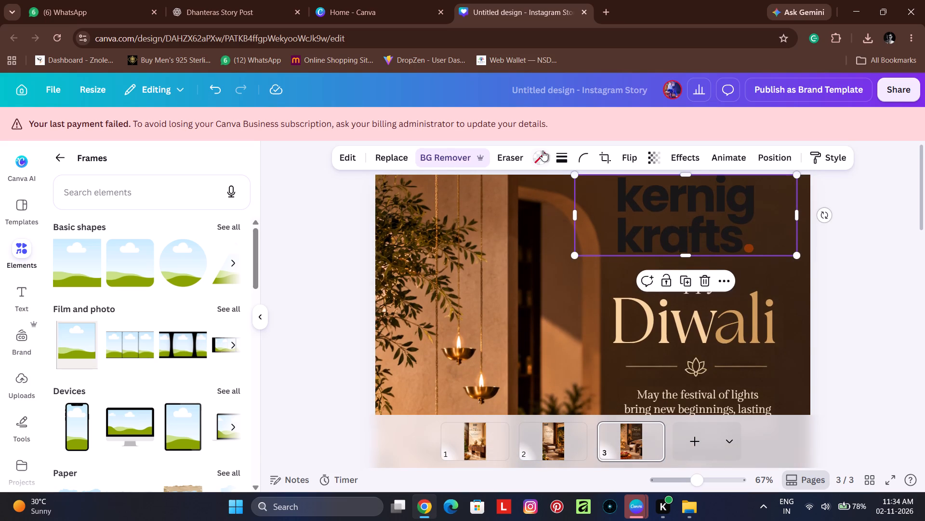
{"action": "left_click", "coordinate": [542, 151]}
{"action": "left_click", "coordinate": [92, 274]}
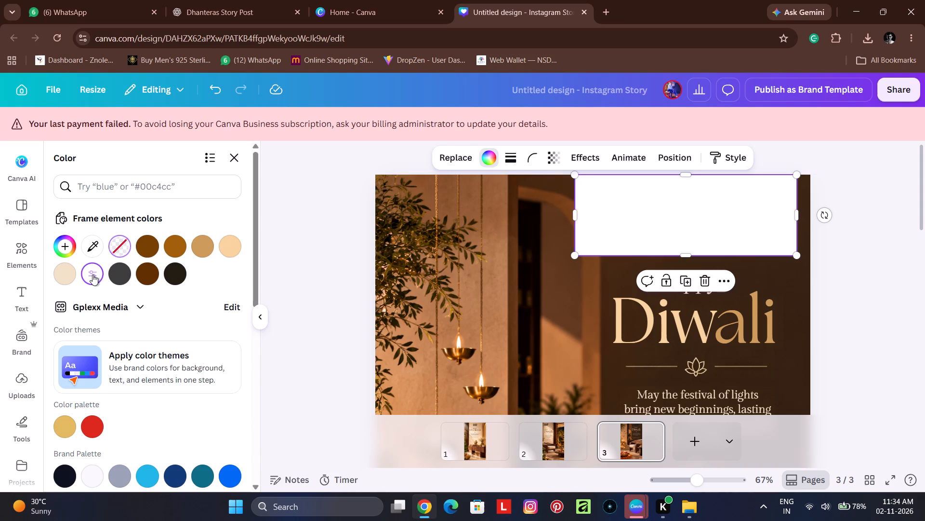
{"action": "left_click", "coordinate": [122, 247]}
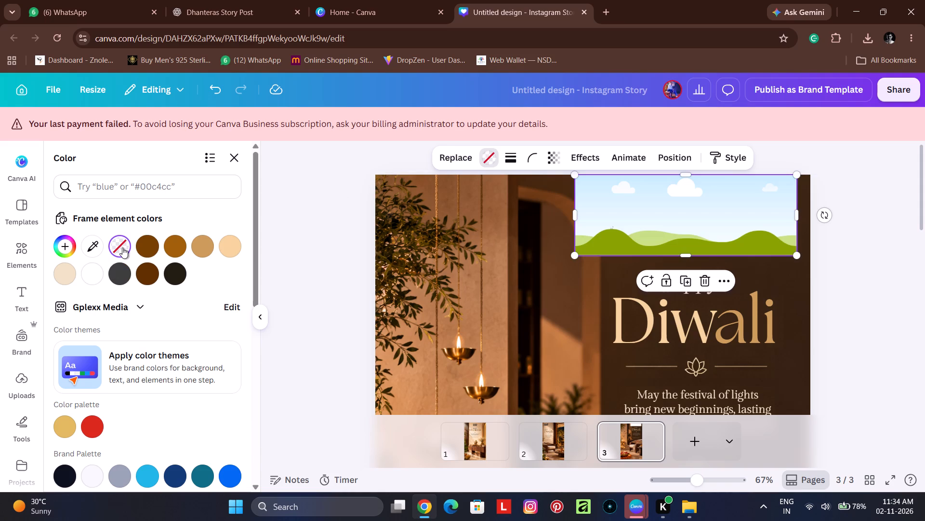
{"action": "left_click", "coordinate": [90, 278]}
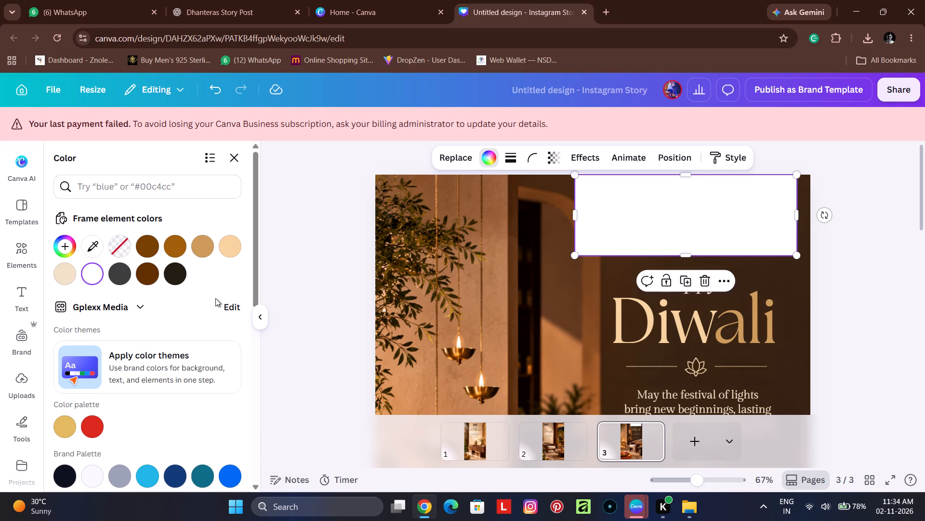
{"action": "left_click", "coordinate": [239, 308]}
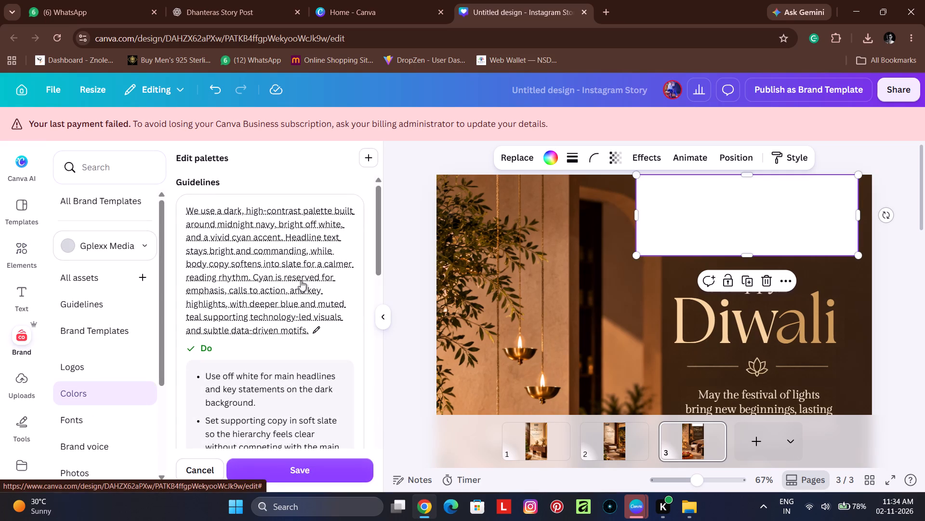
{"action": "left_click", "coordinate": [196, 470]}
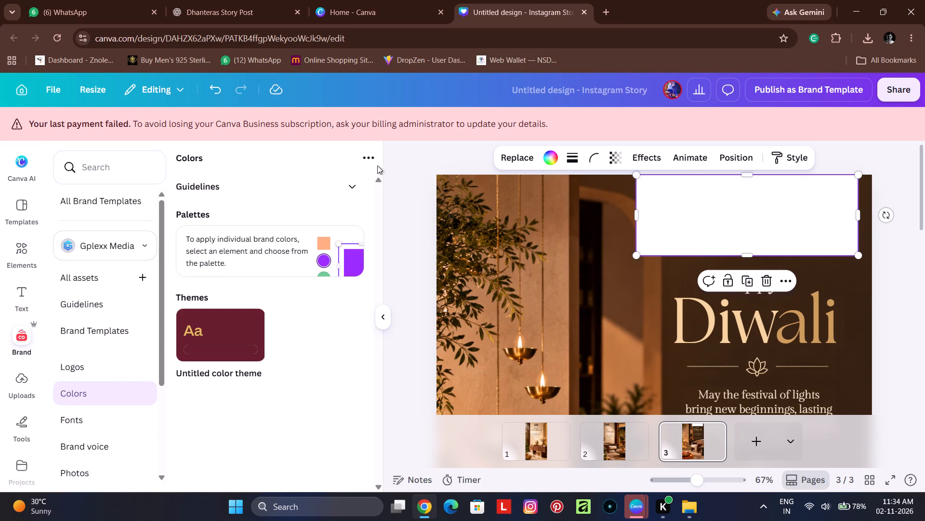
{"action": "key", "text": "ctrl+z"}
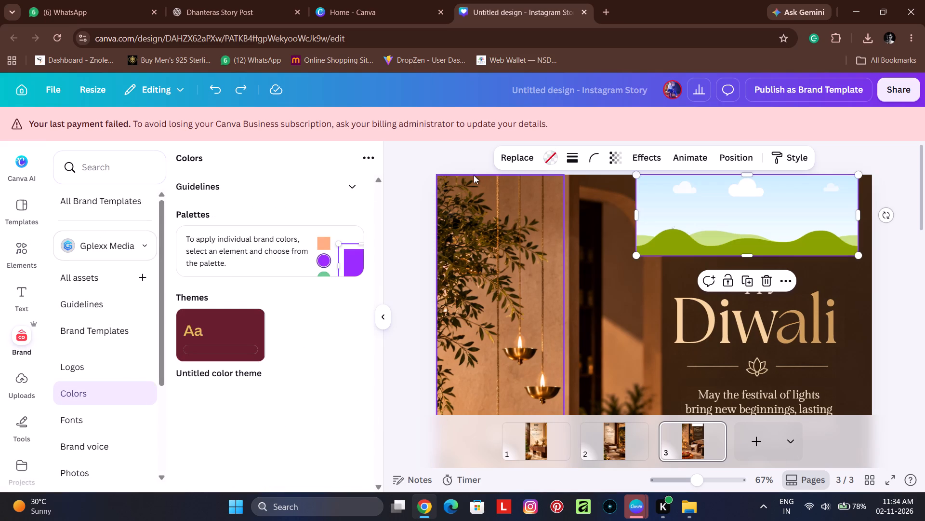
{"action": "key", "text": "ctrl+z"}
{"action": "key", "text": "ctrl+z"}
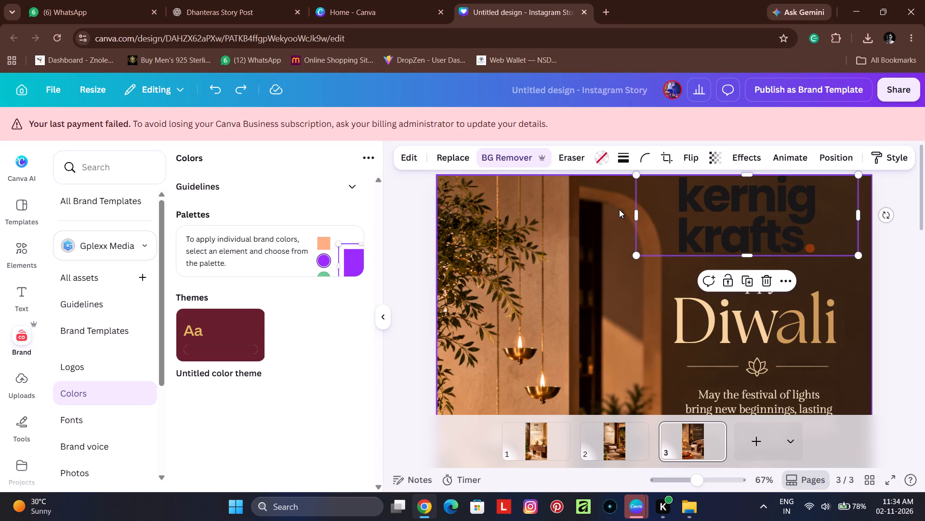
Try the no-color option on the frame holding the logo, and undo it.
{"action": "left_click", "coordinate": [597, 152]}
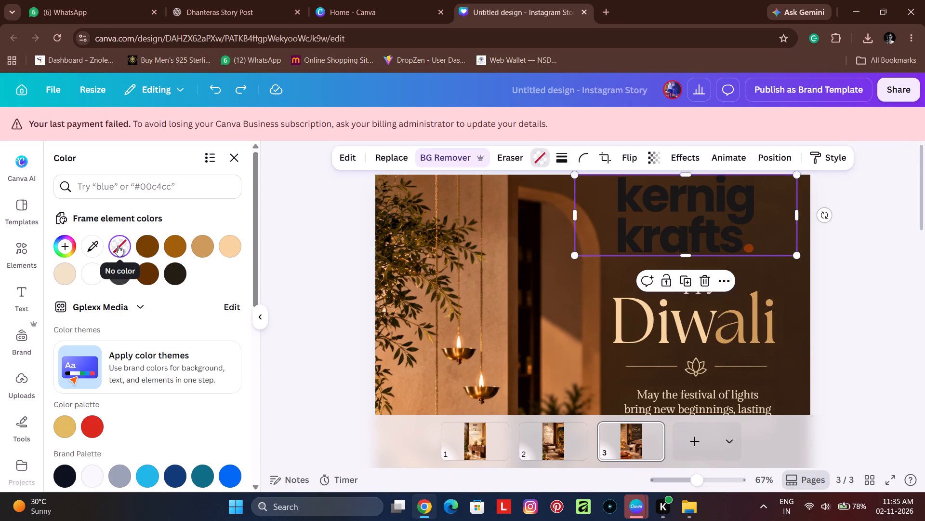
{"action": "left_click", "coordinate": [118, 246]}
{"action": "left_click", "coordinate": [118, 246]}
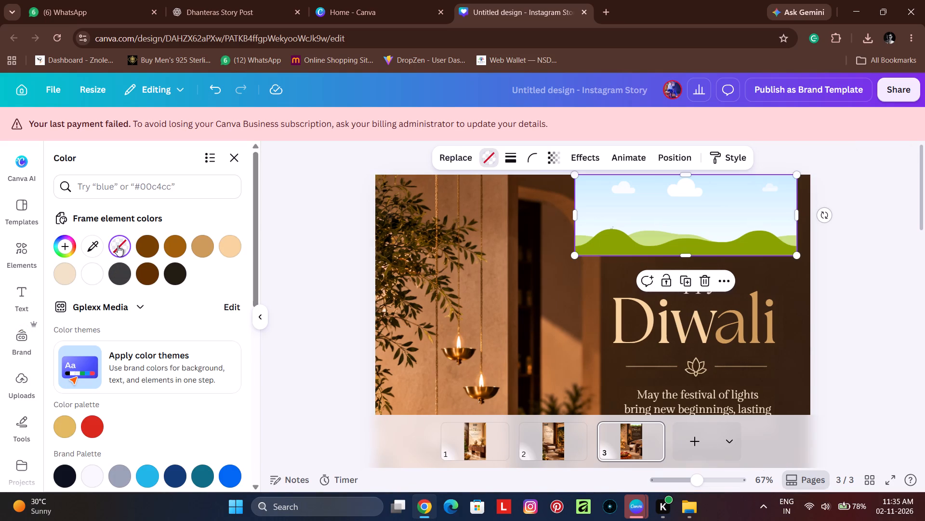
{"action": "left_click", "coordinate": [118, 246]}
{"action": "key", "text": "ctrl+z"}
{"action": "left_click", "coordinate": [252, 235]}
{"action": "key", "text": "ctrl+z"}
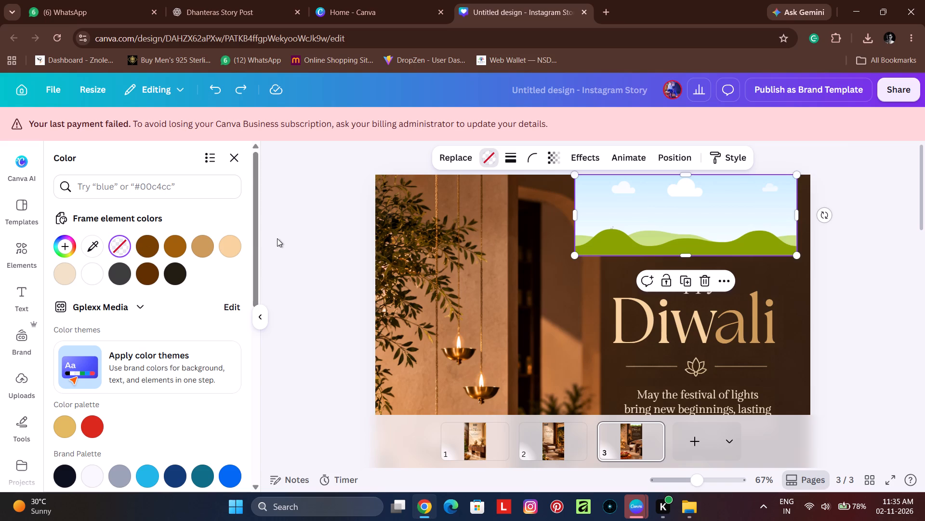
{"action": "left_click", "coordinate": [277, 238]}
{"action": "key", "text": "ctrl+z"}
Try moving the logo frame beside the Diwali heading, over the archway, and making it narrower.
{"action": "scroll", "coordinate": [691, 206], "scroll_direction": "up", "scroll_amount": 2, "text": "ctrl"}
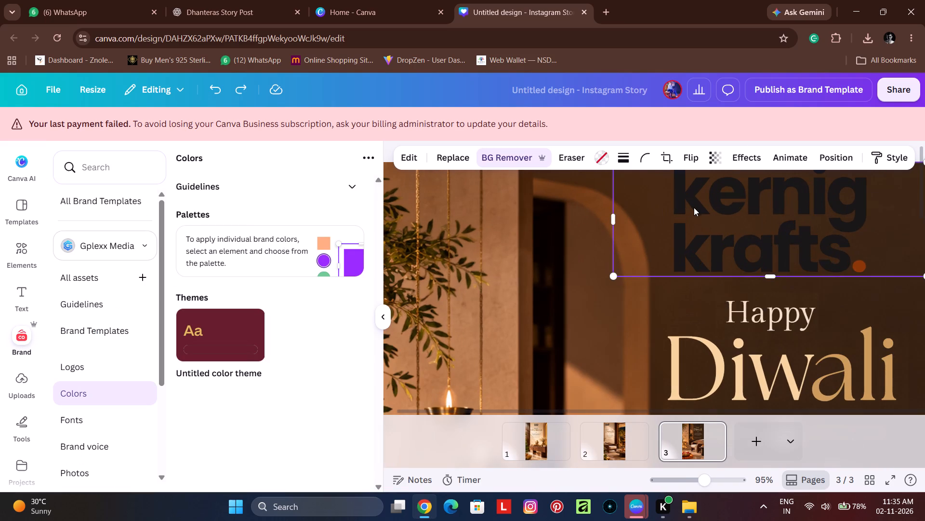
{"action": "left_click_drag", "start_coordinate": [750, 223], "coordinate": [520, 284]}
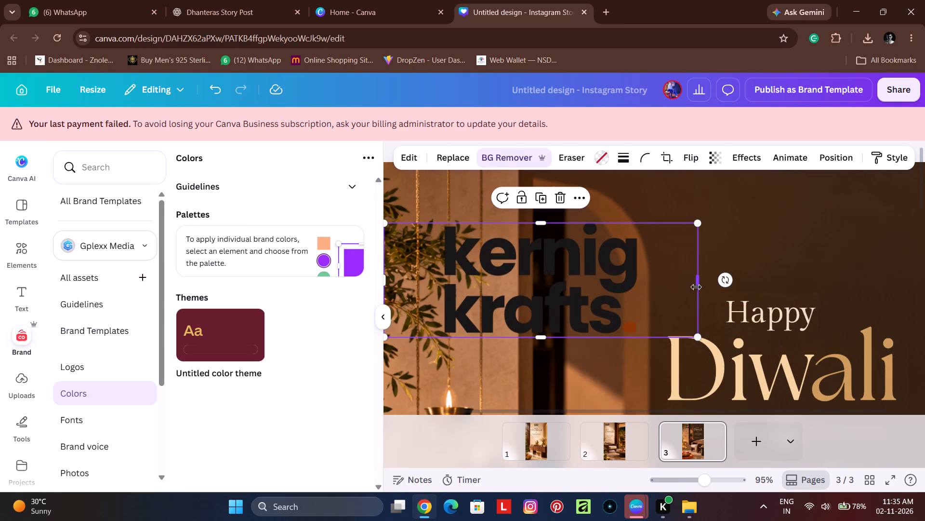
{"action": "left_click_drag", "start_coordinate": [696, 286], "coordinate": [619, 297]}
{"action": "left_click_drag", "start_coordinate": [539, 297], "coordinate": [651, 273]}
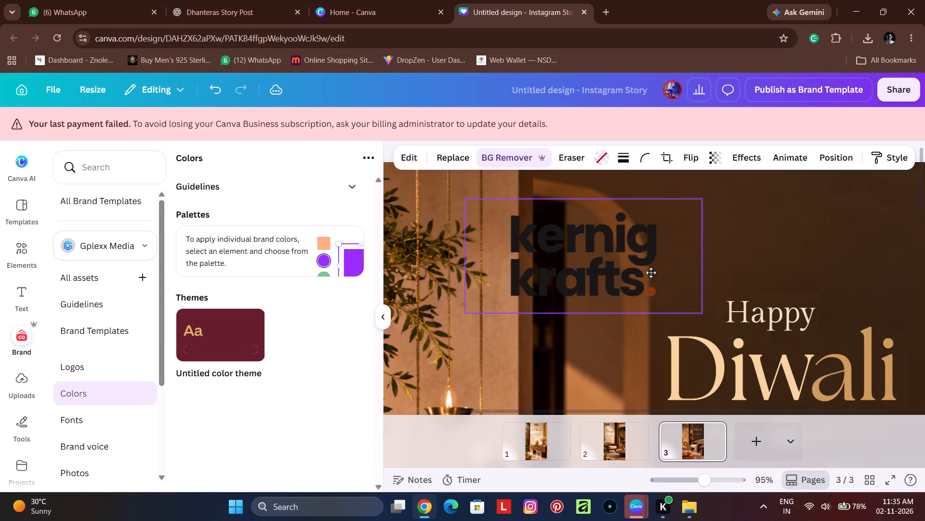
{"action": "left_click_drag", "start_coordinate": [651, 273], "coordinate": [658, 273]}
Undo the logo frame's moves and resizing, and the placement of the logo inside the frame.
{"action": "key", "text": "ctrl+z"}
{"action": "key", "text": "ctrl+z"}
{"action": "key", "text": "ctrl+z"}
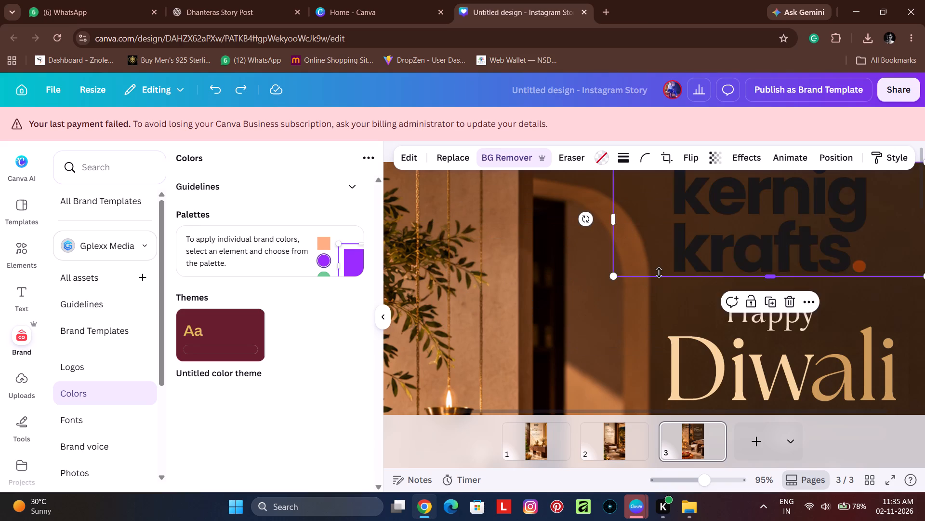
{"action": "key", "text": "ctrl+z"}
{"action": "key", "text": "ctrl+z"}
Reduce the empty frame to about 235 wide and shorten it to roughly the height of the kernig krafts logo.
{"action": "scroll", "coordinate": [746, 233], "scroll_direction": "down", "scroll_amount": 1}
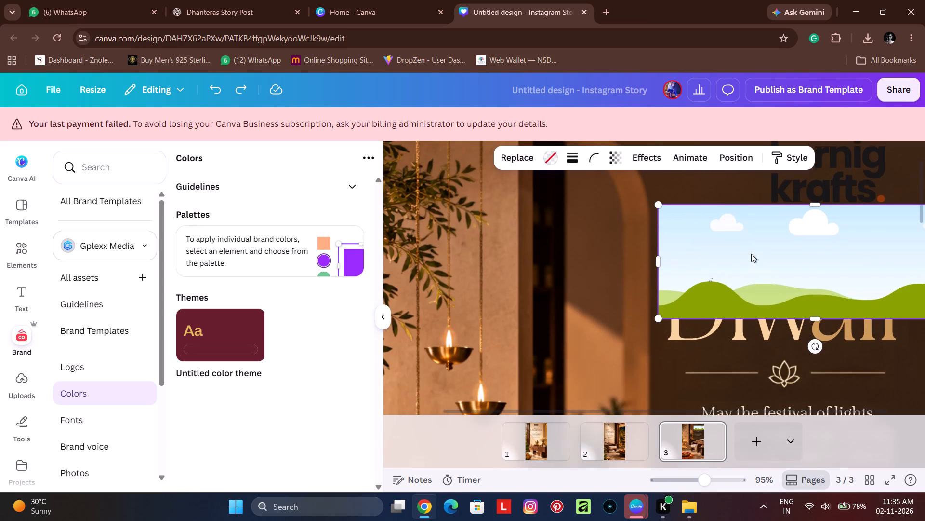
{"action": "scroll", "coordinate": [708, 281], "scroll_direction": "up", "scroll_amount": 1}
{"action": "left_click_drag", "start_coordinate": [661, 326], "coordinate": [693, 332]}
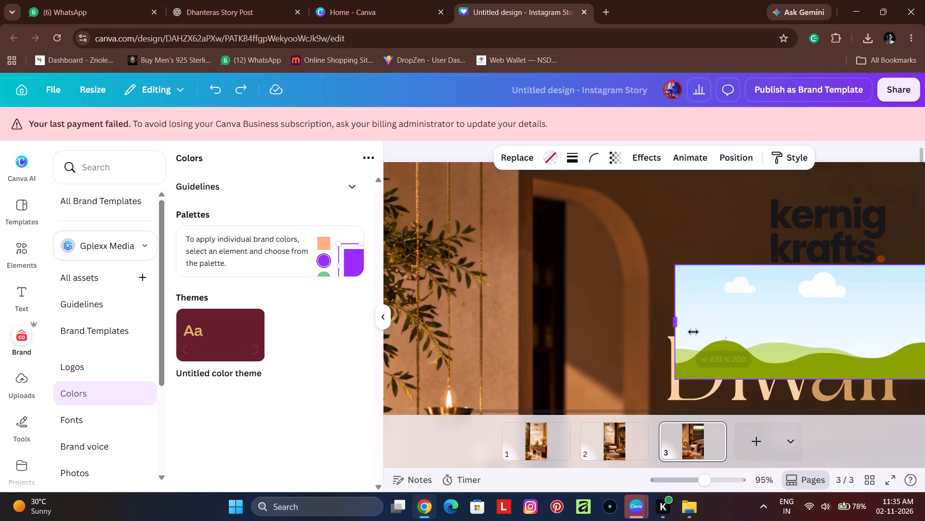
{"action": "left_click_drag", "start_coordinate": [693, 332], "coordinate": [765, 336]}
{"action": "left_click_drag", "start_coordinate": [824, 319], "coordinate": [750, 232]}
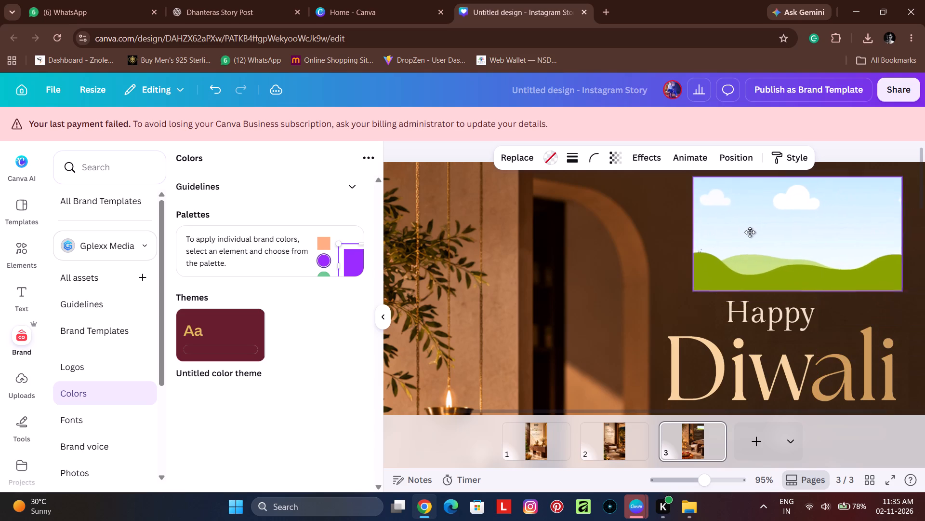
{"action": "left_click_drag", "start_coordinate": [750, 232], "coordinate": [714, 241]}
{"action": "left_click_drag", "start_coordinate": [863, 245], "coordinate": [786, 257]}
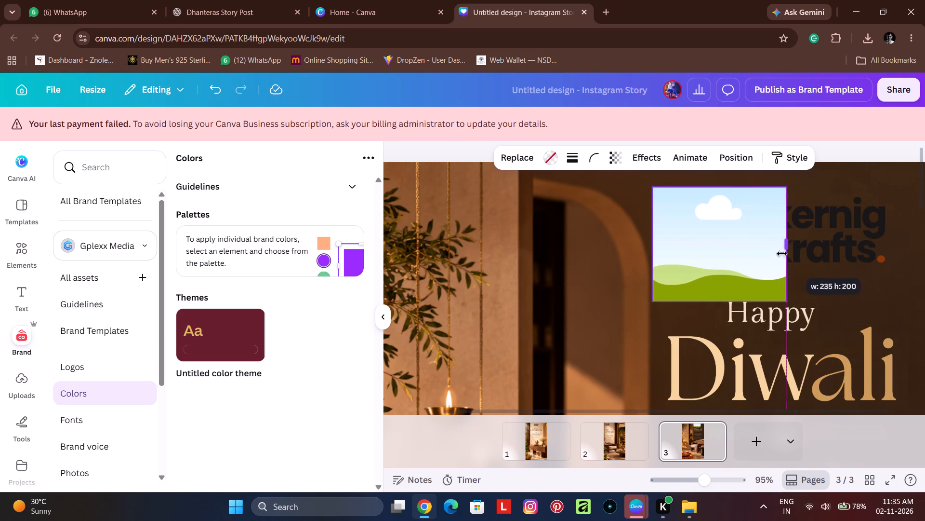
{"action": "left_click_drag", "start_coordinate": [717, 189], "coordinate": [721, 240]}
Move the small frame over the kernig krafts logo and extend its upper edge slightly to cover it.
{"action": "left_click_drag", "start_coordinate": [730, 274], "coordinate": [809, 244]}
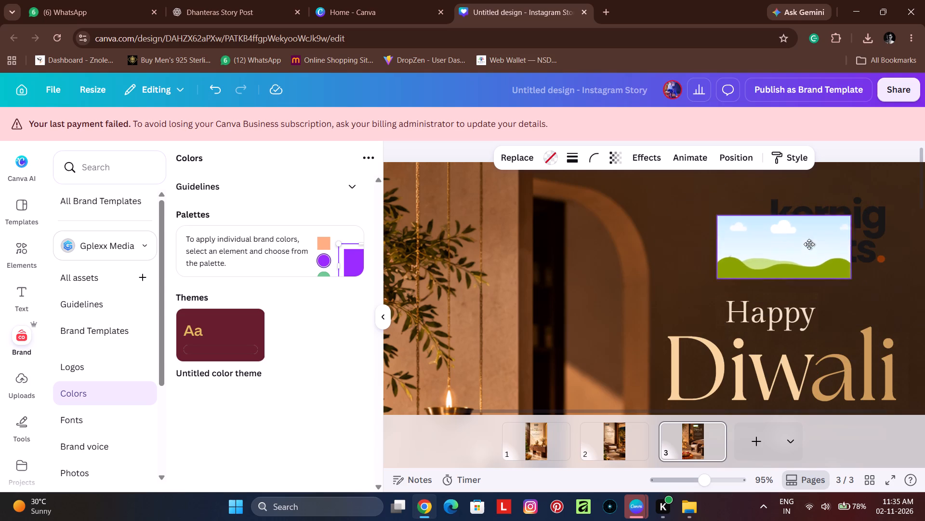
{"action": "left_click_drag", "start_coordinate": [809, 244], "coordinate": [839, 236]}
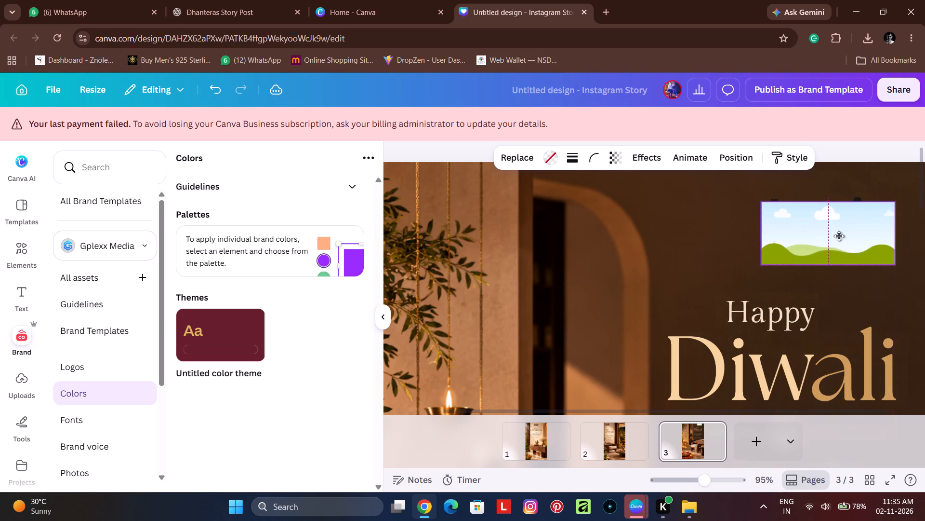
{"action": "left_click_drag", "start_coordinate": [839, 236], "coordinate": [837, 234]}
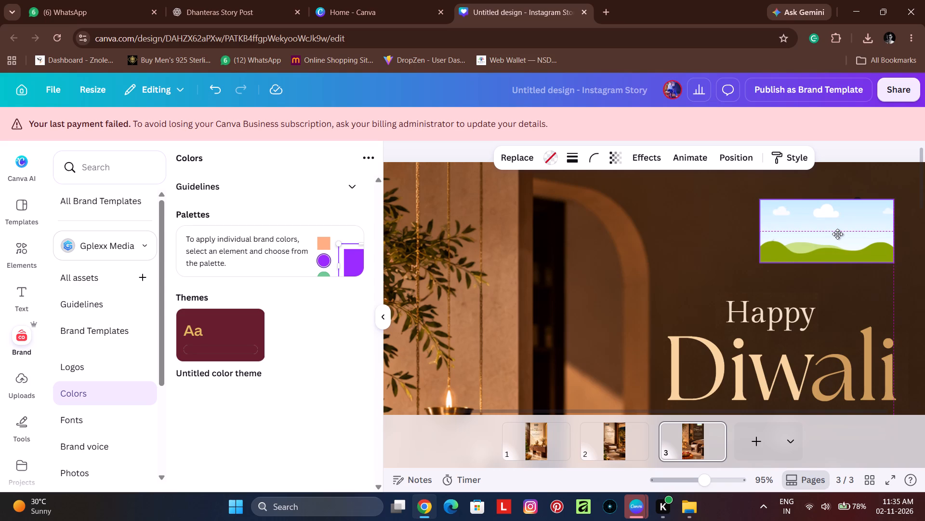
{"action": "left_click_drag", "start_coordinate": [837, 234], "coordinate": [839, 233]}
{"action": "left_click_drag", "start_coordinate": [832, 201], "coordinate": [832, 200]}
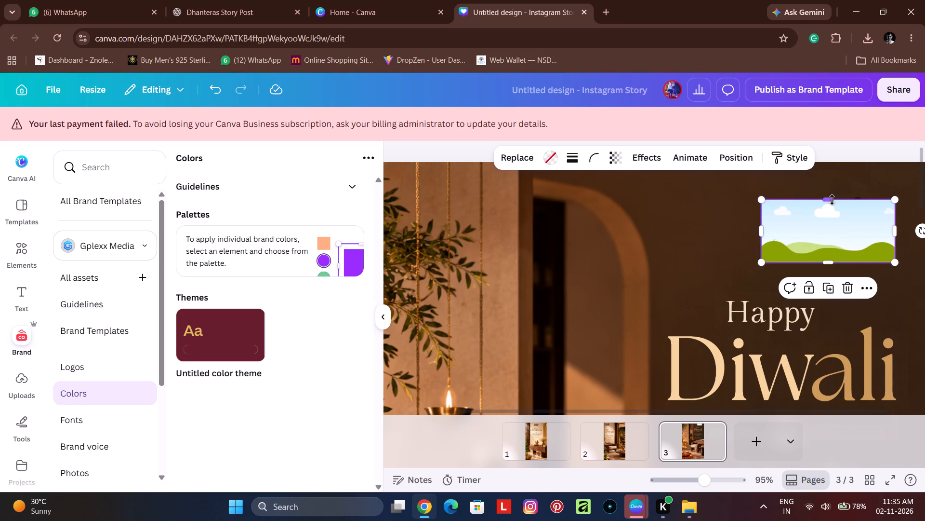
{"action": "left_click_drag", "start_coordinate": [832, 200], "coordinate": [832, 196]}
Extend the left edge of the frame over the logo slightly outward.
{"action": "scroll", "coordinate": [862, 233], "scroll_direction": "up", "scroll_amount": 3, "text": "ctrl"}
{"action": "scroll", "coordinate": [781, 236], "scroll_direction": "up", "scroll_amount": 3, "text": "ctrl"}
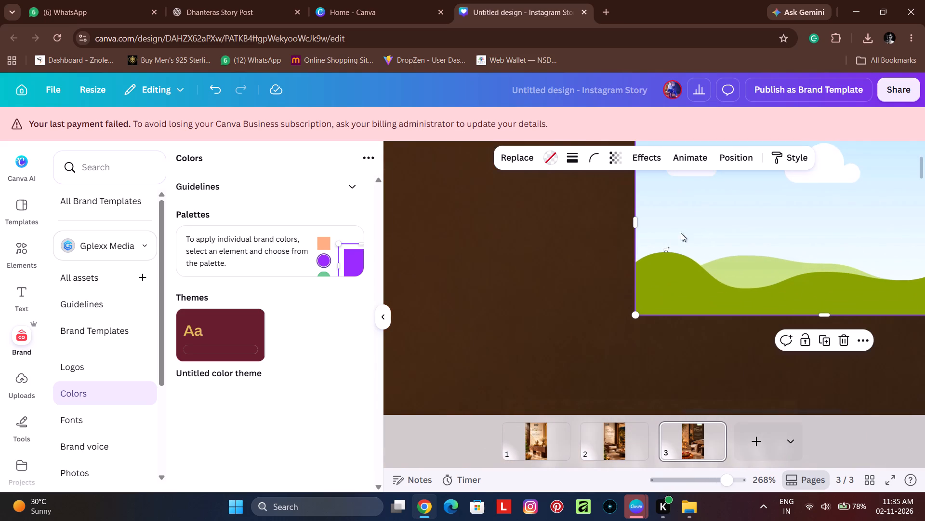
{"action": "left_click", "coordinate": [595, 247]}
{"action": "scroll", "coordinate": [631, 305], "scroll_direction": "up", "scroll_amount": 2}
{"action": "left_click", "coordinate": [705, 332]}
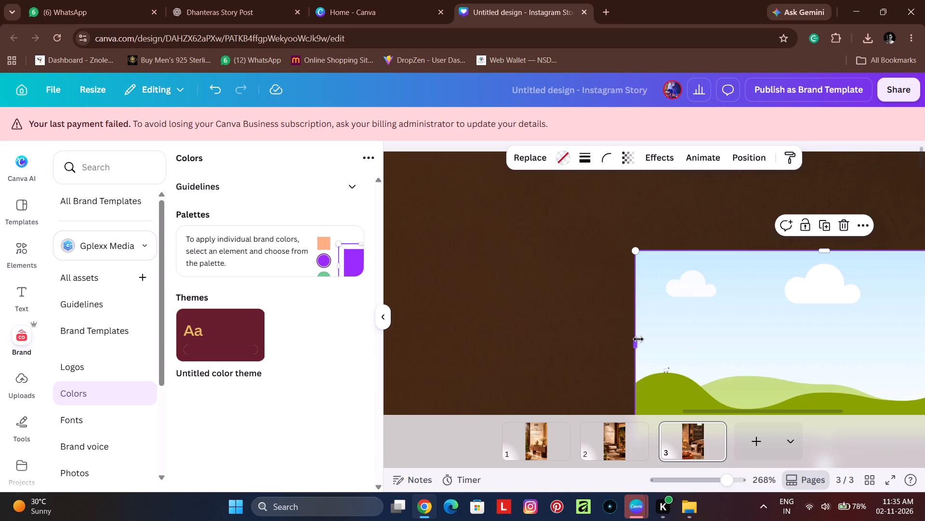
{"action": "left_click_drag", "start_coordinate": [638, 339], "coordinate": [633, 340]}
{"action": "scroll", "coordinate": [577, 322], "scroll_direction": "down", "scroll_amount": 3, "text": "ctrl"}
{"action": "left_click", "coordinate": [747, 288]}
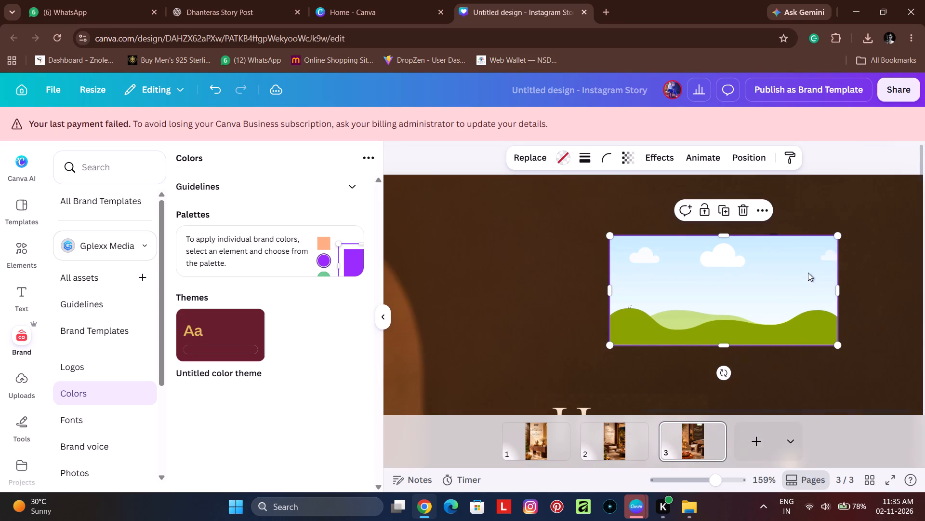
Extend the small frame's upper edge slightly upward and nudge the frame so it surrounds the kernig krafts logo evenly.
{"action": "left_click_drag", "start_coordinate": [729, 234], "coordinate": [728, 233]}
{"action": "left_click_drag", "start_coordinate": [728, 233], "coordinate": [732, 227]}
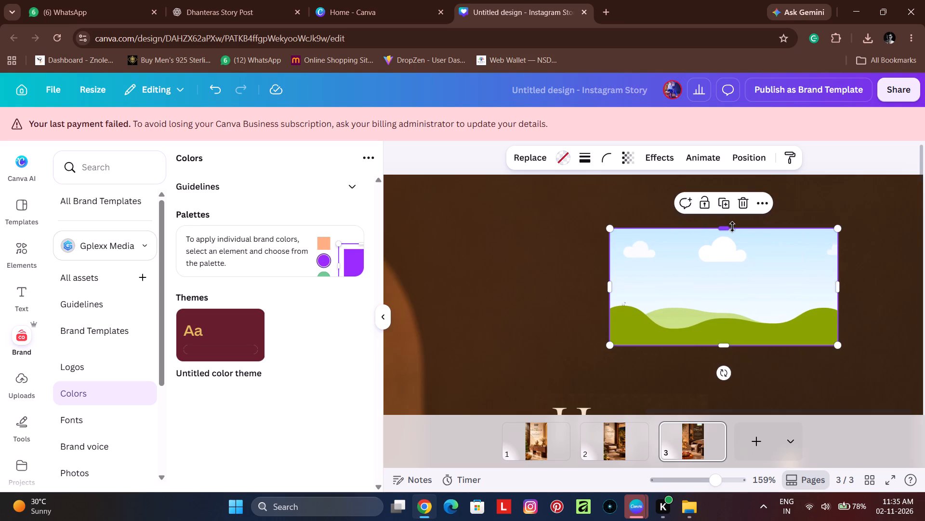
{"action": "left_click_drag", "start_coordinate": [725, 257], "coordinate": [730, 260]}
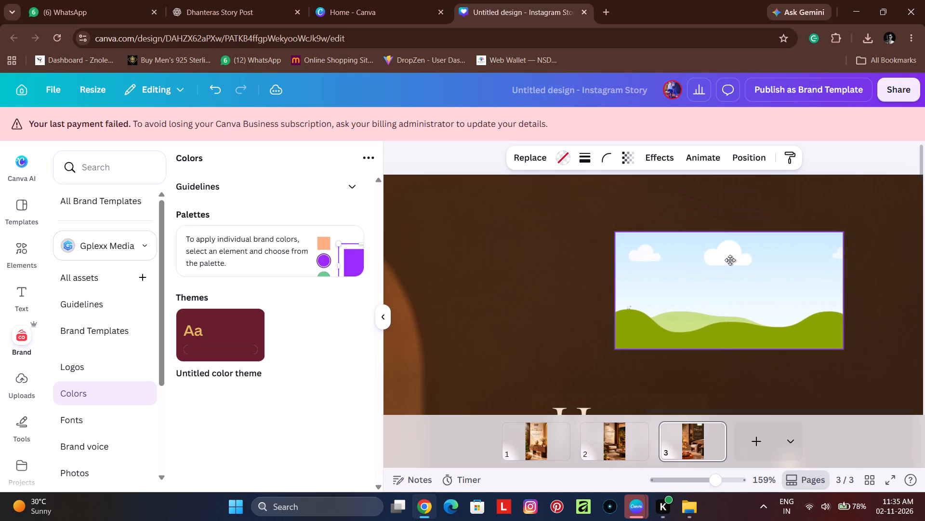
{"action": "left_click_drag", "start_coordinate": [730, 260], "coordinate": [727, 259]}
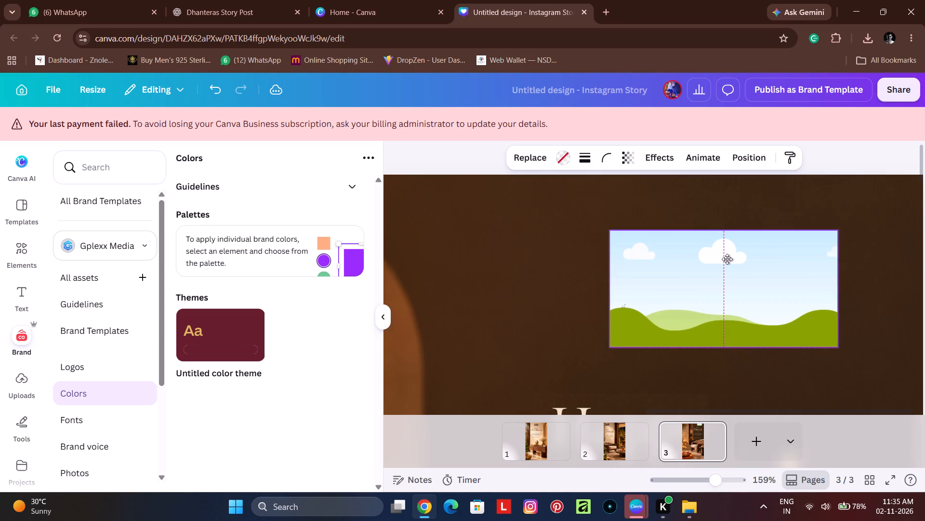
{"action": "left_click_drag", "start_coordinate": [727, 259], "coordinate": [729, 261]}
Send the frame backward so it sits behind the kernig krafts logo.
{"action": "right_click", "coordinate": [752, 268]}
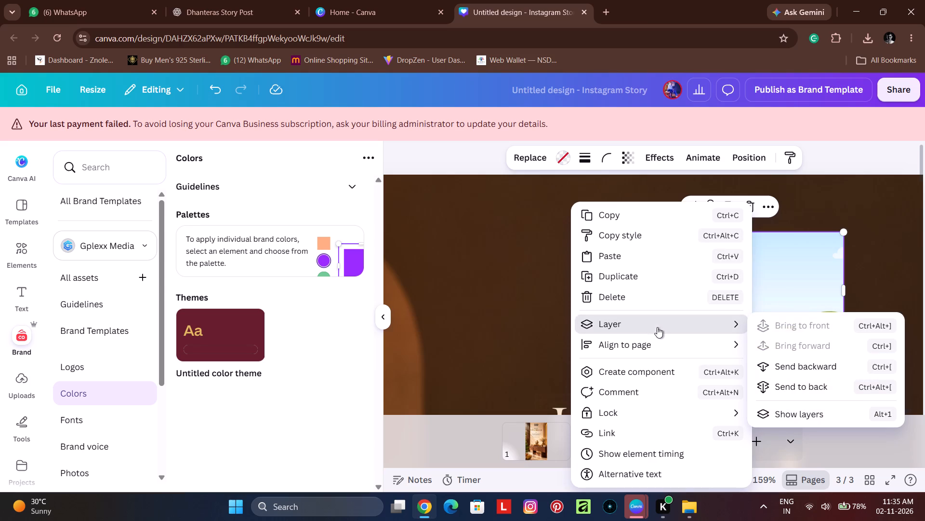
{"action": "left_click", "coordinate": [791, 361]}
{"action": "left_click", "coordinate": [843, 204]}
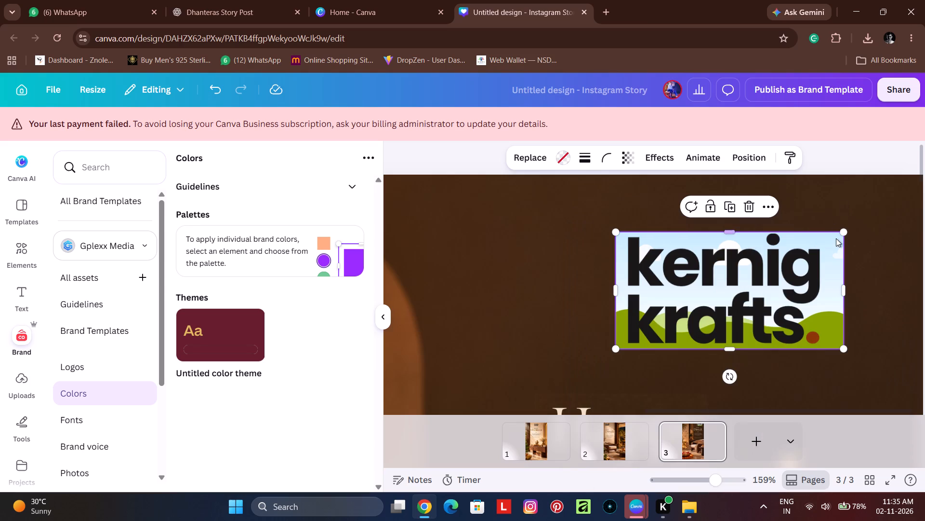
Centre the kernig krafts logo over the frame and place it inside as the frame's image.
{"action": "left_click", "coordinate": [733, 274]}
{"action": "left_click_drag", "start_coordinate": [725, 285], "coordinate": [726, 282]}
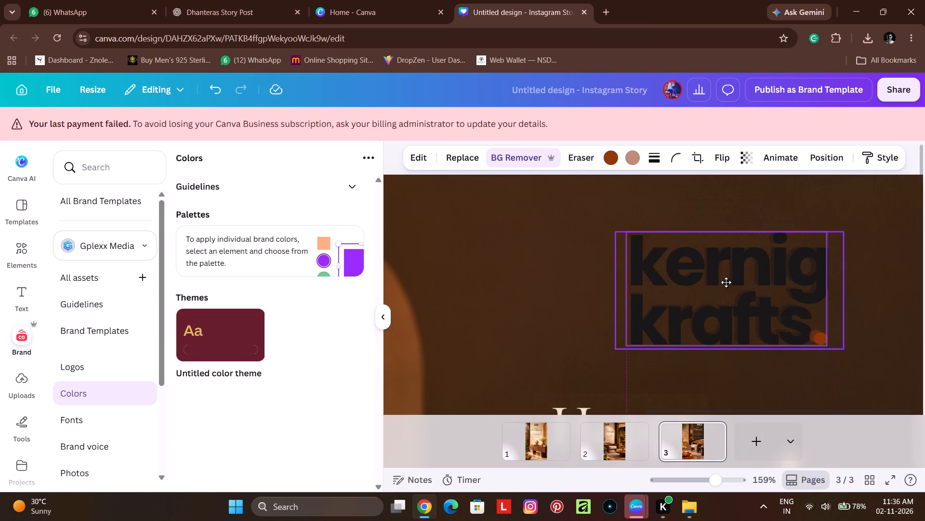
{"action": "left_click_drag", "start_coordinate": [726, 282], "coordinate": [733, 284]}
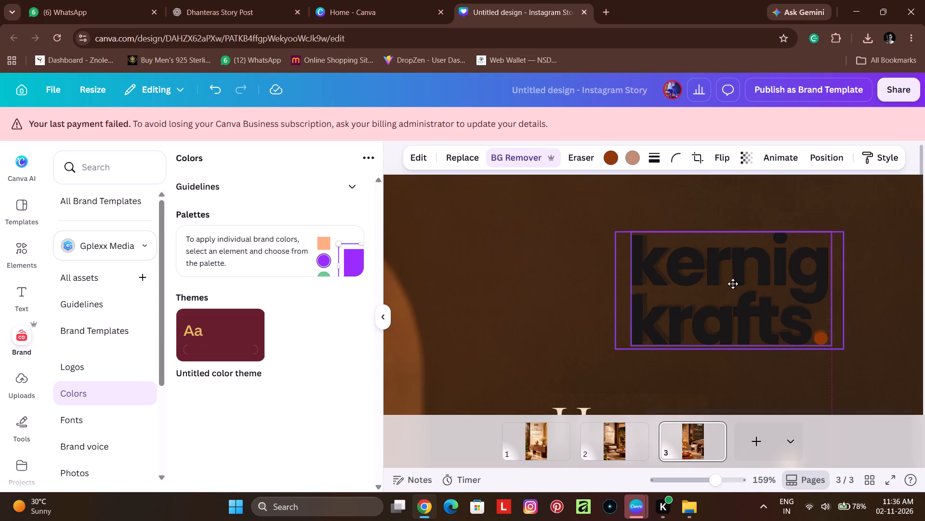
{"action": "left_click_drag", "start_coordinate": [733, 284], "coordinate": [731, 284]}
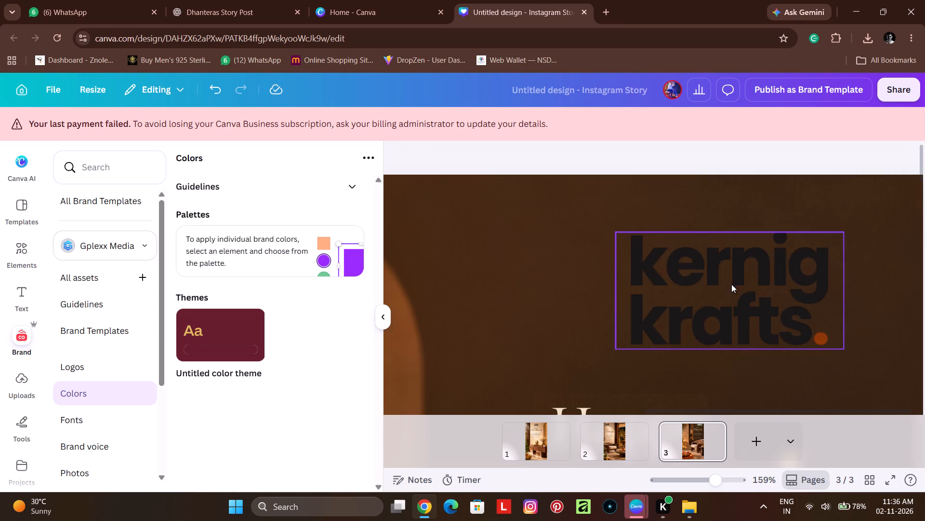
{"action": "left_click", "coordinate": [881, 288]}
{"action": "scroll", "coordinate": [637, 287], "scroll_direction": "down", "scroll_amount": 7, "text": "ctrl"}
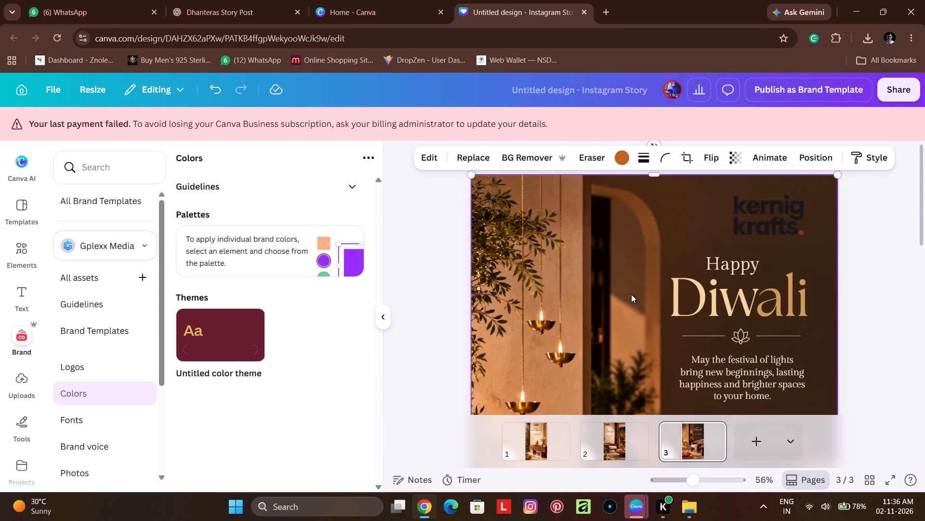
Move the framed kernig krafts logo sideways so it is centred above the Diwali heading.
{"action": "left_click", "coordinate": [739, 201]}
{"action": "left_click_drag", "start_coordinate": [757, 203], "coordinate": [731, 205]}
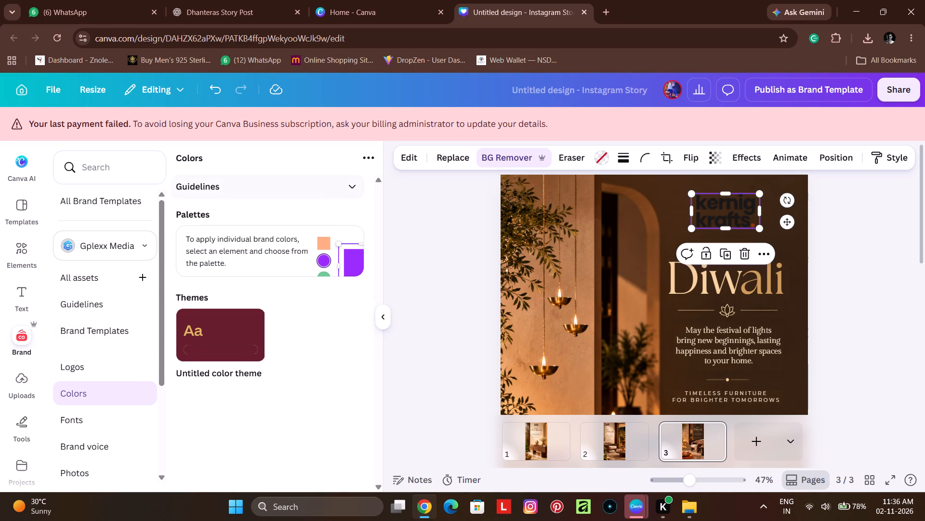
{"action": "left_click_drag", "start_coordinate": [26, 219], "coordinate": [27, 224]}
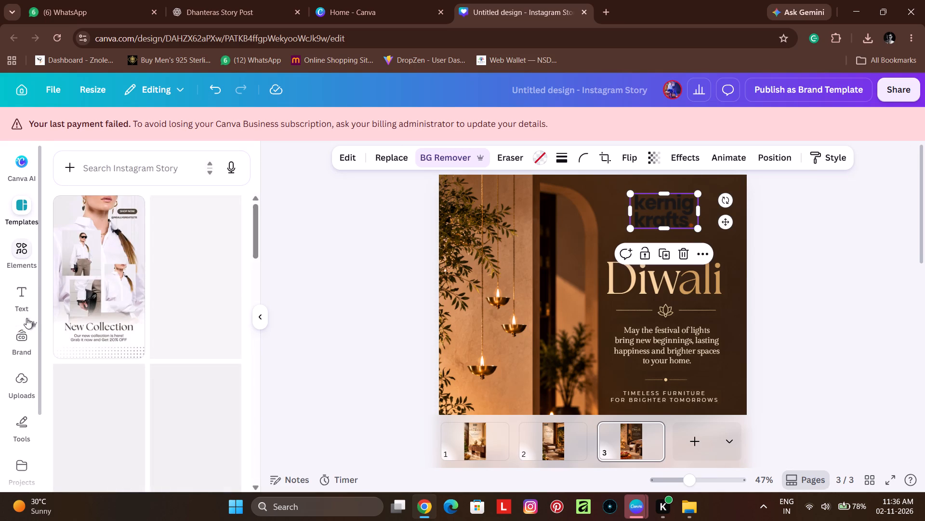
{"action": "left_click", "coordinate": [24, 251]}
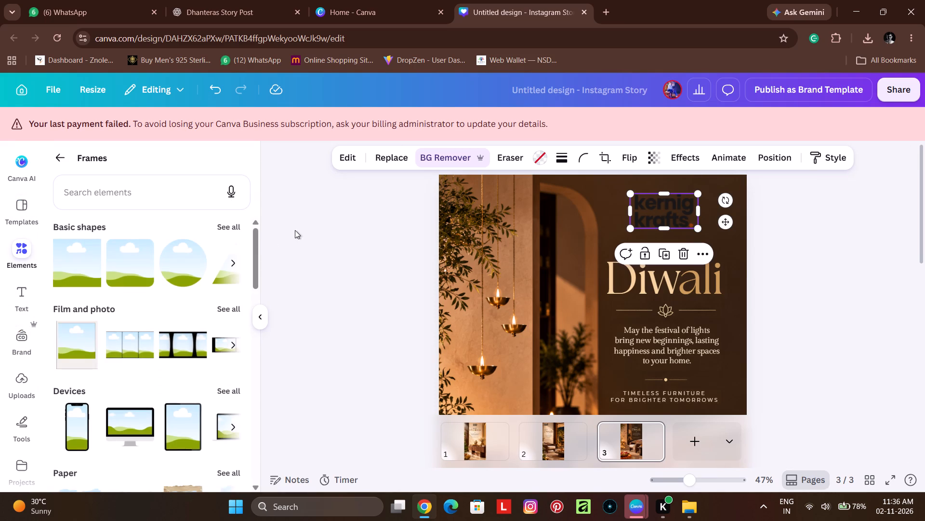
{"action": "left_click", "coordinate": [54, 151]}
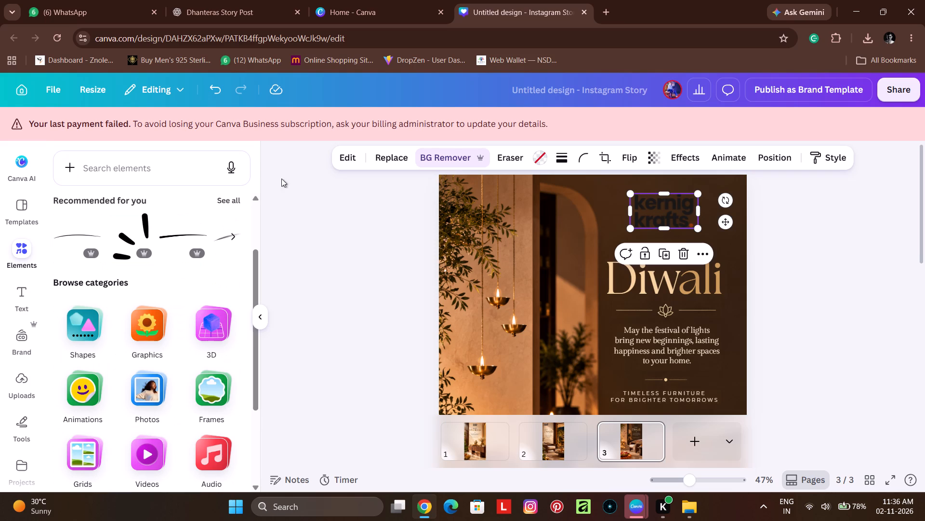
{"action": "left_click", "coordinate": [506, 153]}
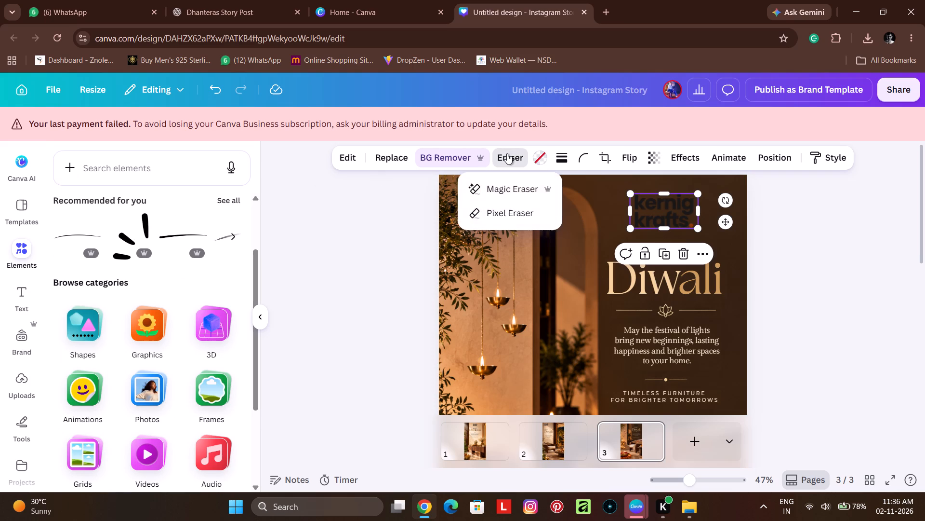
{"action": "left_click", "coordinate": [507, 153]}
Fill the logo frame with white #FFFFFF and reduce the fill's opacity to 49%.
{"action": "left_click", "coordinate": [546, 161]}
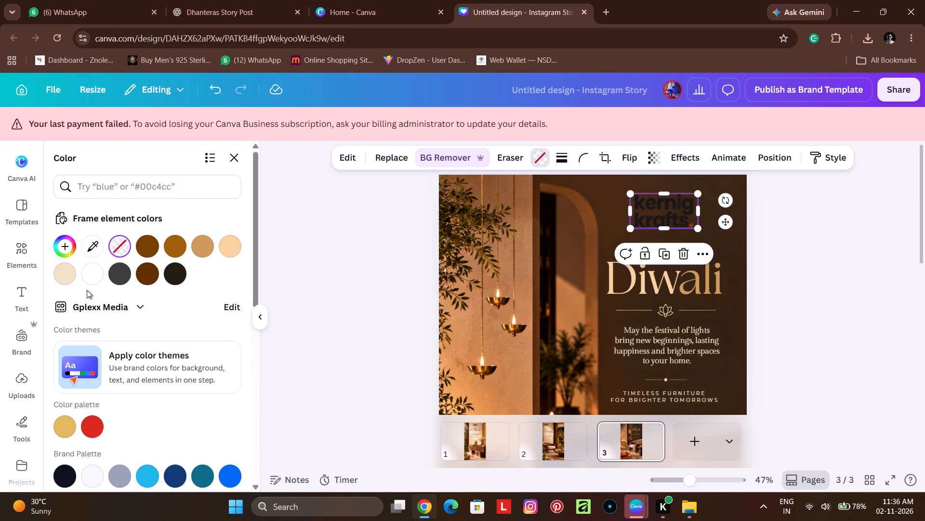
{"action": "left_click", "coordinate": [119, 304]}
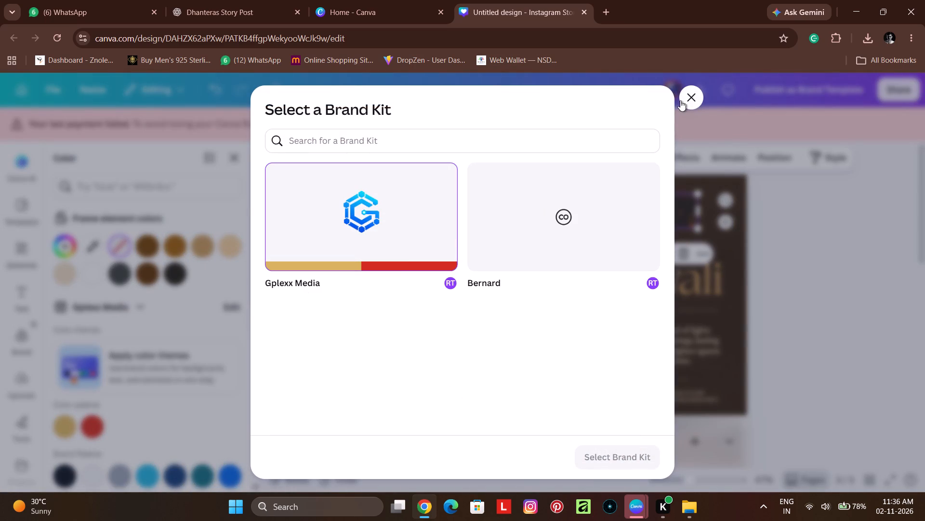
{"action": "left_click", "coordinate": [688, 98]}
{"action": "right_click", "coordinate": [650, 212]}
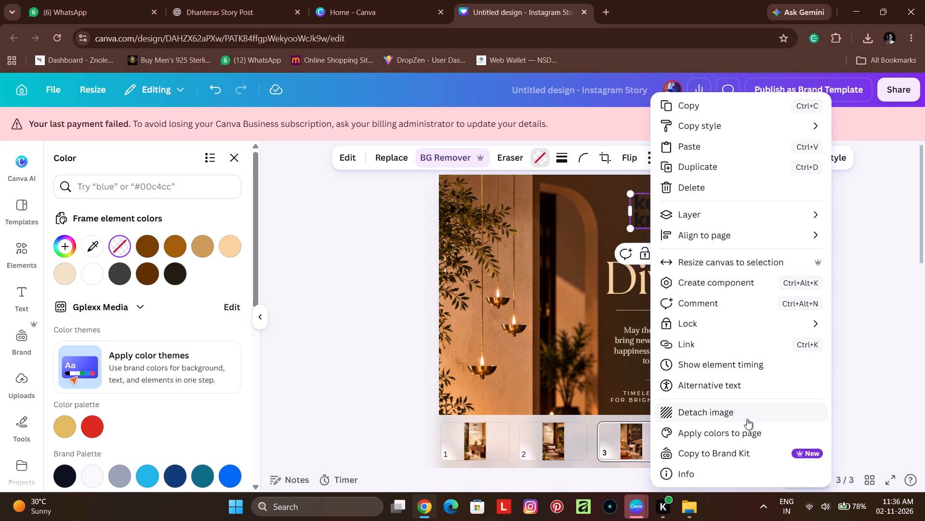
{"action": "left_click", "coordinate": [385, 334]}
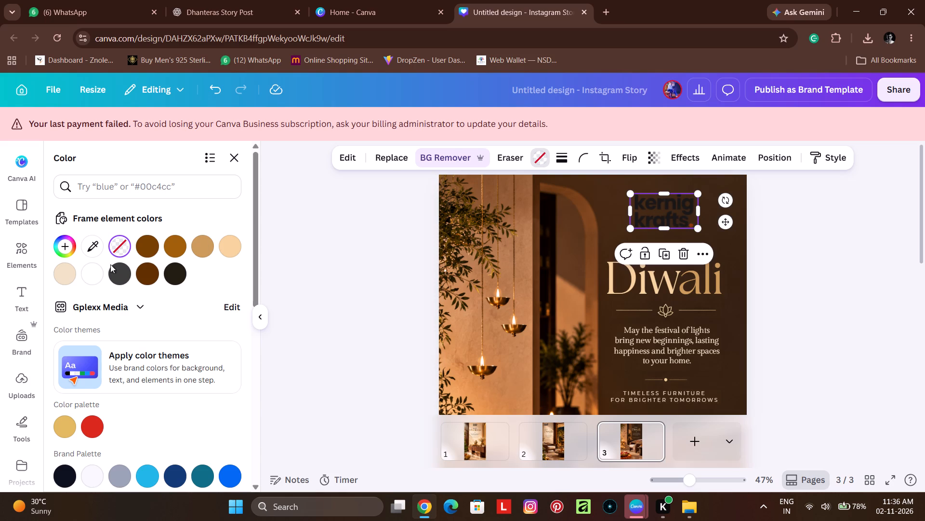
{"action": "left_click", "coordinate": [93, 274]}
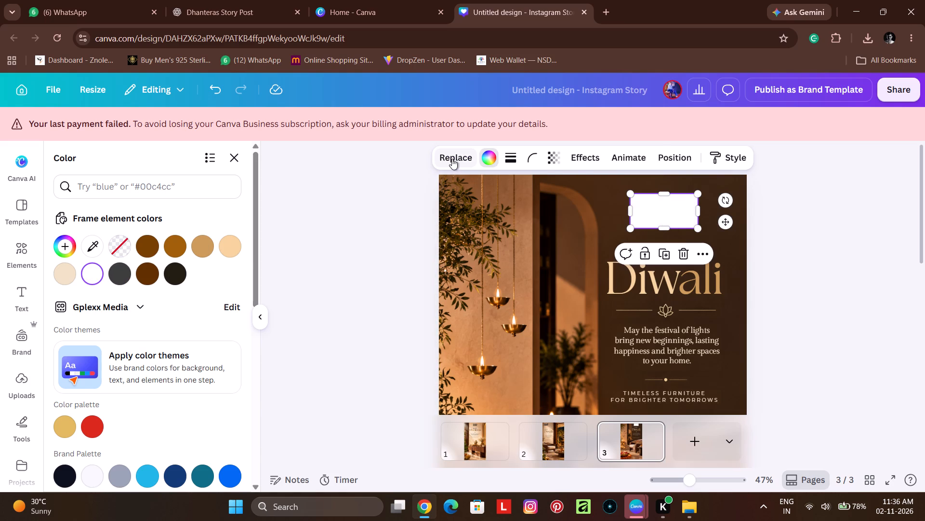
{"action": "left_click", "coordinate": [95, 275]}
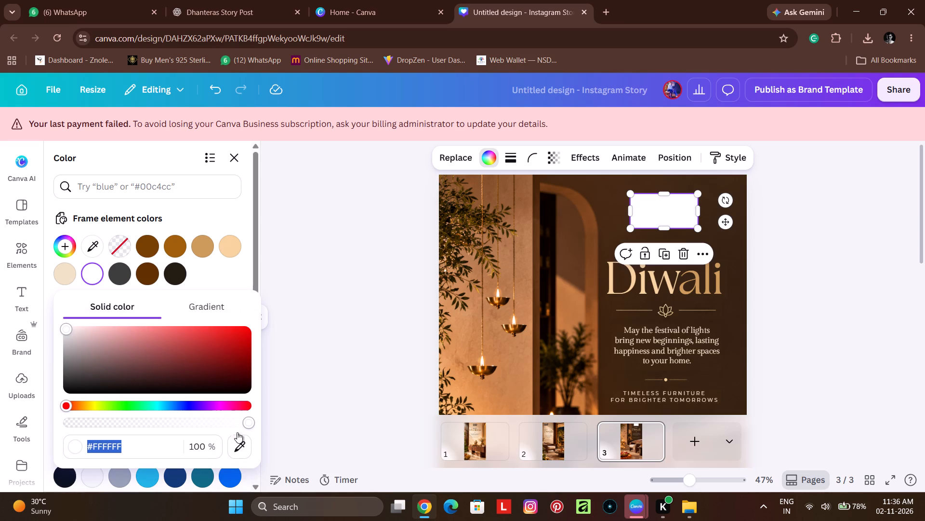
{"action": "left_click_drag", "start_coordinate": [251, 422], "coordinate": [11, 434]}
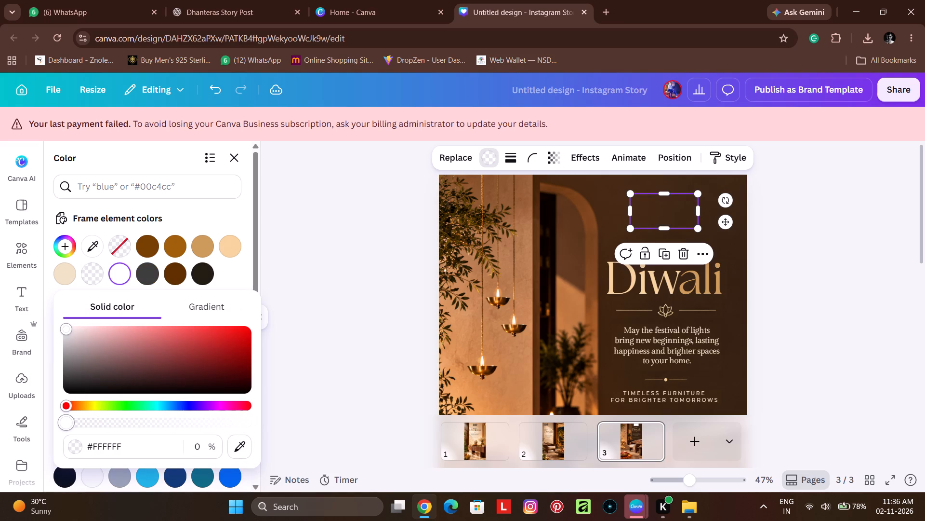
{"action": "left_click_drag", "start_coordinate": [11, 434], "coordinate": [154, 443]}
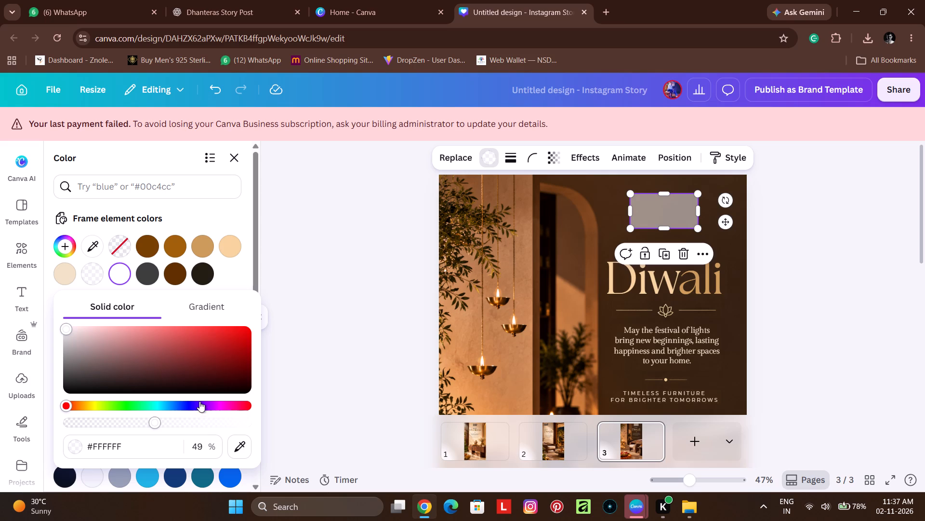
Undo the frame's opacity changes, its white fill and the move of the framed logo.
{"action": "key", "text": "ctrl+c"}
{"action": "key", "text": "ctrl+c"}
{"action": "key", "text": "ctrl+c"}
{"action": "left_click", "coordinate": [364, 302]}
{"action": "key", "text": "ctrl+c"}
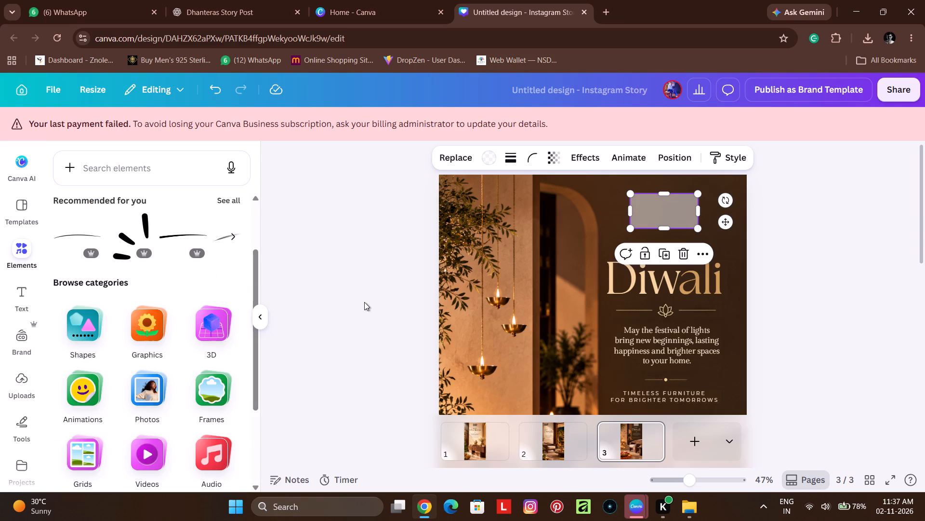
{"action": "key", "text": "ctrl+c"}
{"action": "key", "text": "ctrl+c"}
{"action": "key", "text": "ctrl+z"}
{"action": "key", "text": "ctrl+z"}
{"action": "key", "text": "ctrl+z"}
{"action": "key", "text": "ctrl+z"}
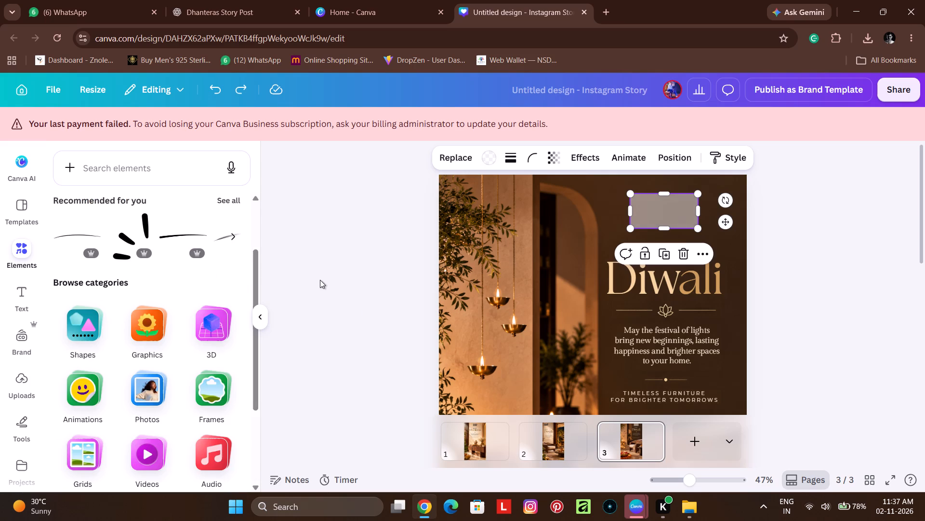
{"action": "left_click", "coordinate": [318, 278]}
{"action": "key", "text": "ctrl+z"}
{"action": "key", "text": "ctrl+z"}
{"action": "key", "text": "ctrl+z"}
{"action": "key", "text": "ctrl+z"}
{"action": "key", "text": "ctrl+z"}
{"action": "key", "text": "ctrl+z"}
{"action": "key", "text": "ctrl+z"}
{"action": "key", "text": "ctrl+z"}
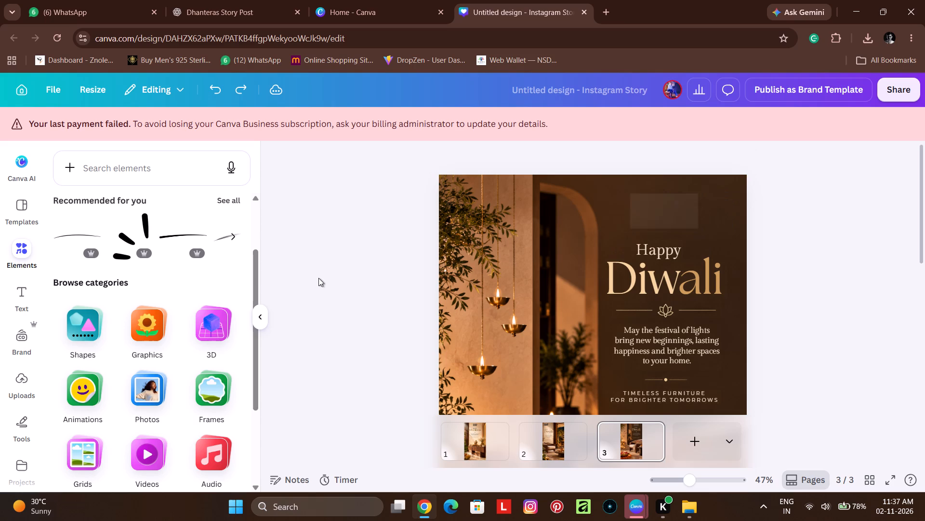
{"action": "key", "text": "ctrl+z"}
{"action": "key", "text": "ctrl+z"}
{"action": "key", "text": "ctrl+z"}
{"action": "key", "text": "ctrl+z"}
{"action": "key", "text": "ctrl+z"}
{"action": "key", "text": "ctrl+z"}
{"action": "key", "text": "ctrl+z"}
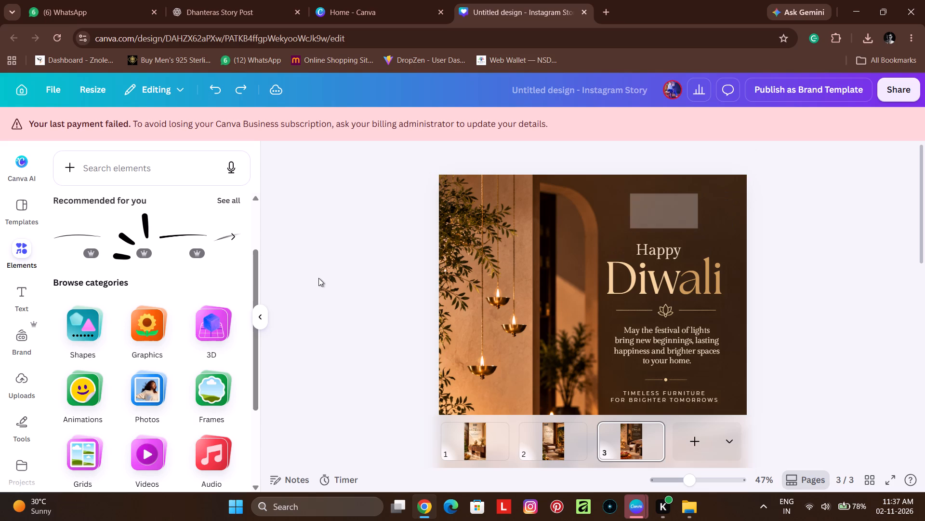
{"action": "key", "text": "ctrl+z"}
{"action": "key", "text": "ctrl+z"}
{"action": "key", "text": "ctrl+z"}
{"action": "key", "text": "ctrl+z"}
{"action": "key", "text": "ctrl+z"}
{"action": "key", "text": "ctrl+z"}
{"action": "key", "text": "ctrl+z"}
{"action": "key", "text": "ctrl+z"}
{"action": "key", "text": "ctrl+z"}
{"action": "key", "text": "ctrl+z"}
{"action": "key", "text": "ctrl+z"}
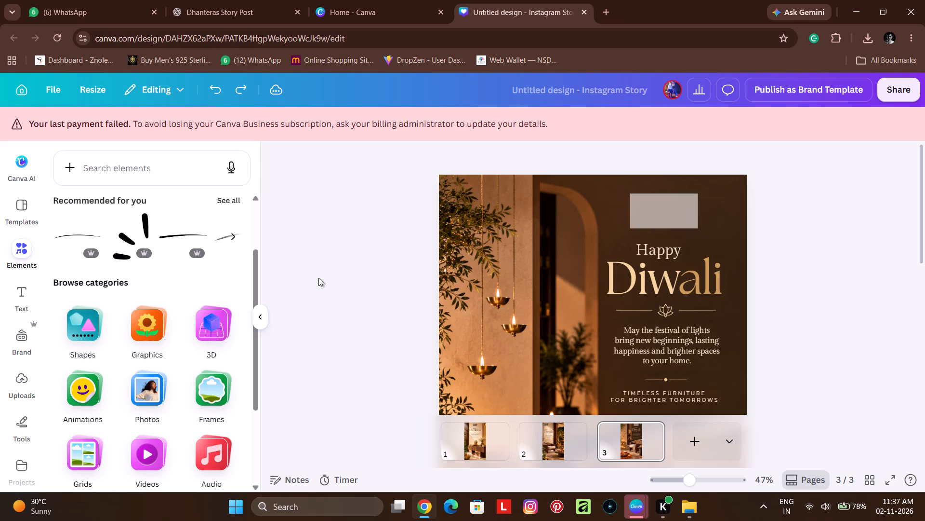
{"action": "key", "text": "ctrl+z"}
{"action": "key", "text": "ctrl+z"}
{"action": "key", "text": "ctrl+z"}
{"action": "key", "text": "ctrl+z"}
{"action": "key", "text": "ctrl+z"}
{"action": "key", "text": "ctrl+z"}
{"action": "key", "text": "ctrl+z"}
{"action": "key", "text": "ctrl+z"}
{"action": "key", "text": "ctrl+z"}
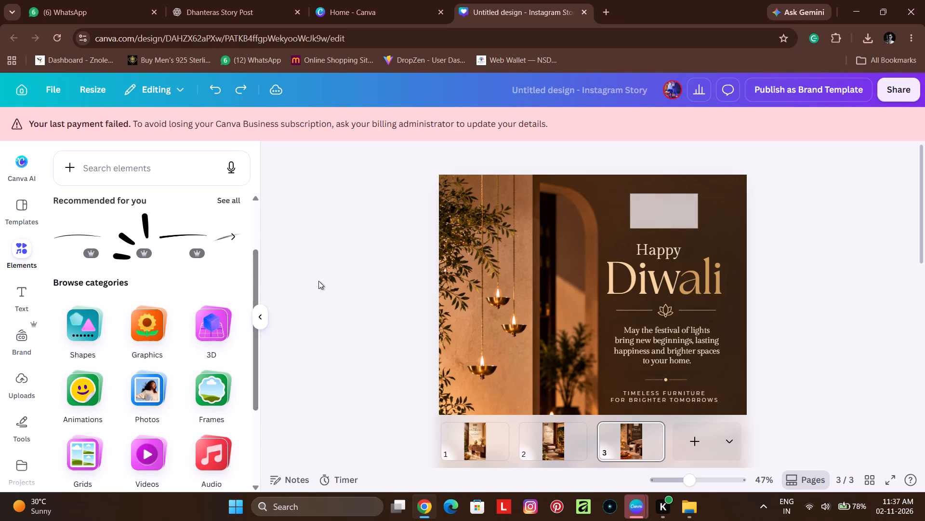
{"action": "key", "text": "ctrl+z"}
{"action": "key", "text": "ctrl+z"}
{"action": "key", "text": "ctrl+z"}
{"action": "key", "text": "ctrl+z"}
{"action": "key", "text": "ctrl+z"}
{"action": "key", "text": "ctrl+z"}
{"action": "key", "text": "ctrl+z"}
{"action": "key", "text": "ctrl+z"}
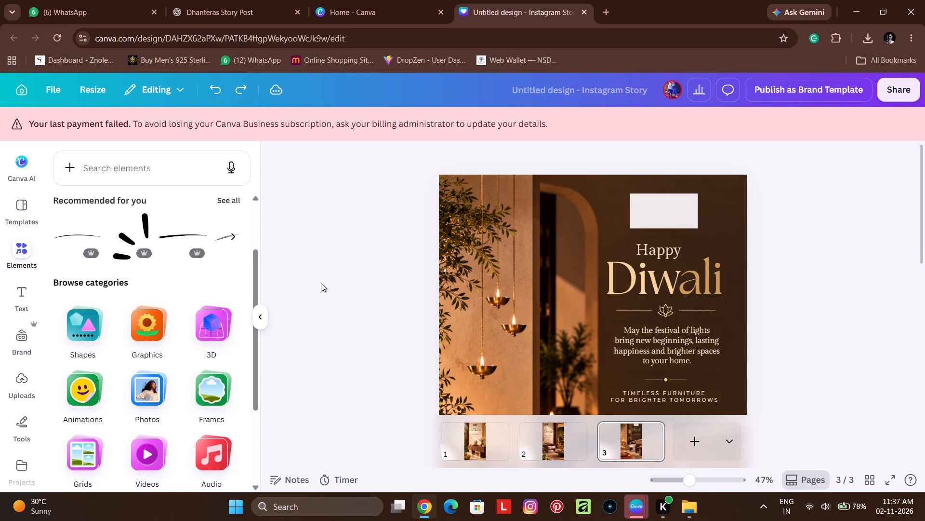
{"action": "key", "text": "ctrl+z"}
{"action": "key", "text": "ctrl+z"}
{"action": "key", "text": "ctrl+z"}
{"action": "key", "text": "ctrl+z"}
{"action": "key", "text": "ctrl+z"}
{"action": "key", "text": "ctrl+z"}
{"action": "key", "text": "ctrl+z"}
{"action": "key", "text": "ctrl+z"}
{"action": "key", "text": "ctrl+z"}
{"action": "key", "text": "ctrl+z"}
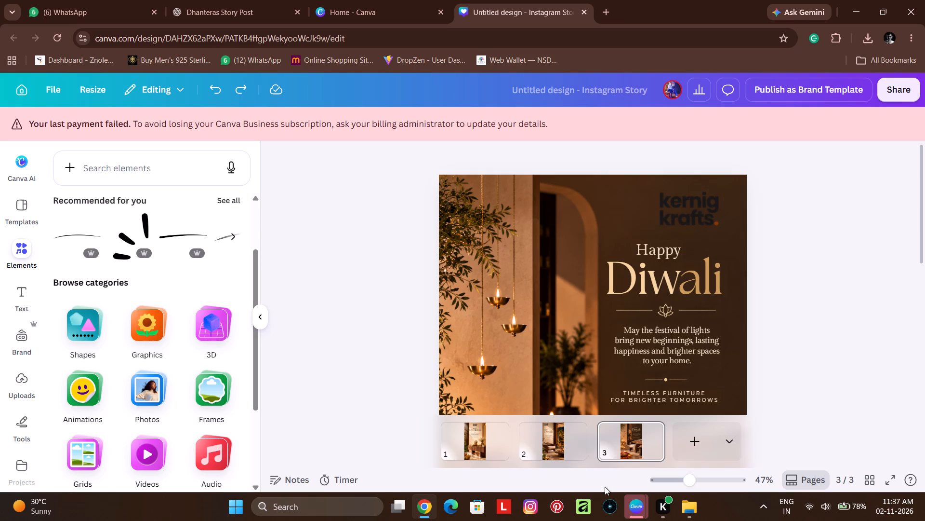
Switch to the Canva desktop app, view the Sofa Collection and 001. Company Profile.pdf designs, and close the Company Profile window.
{"action": "left_click", "coordinate": [670, 465]}
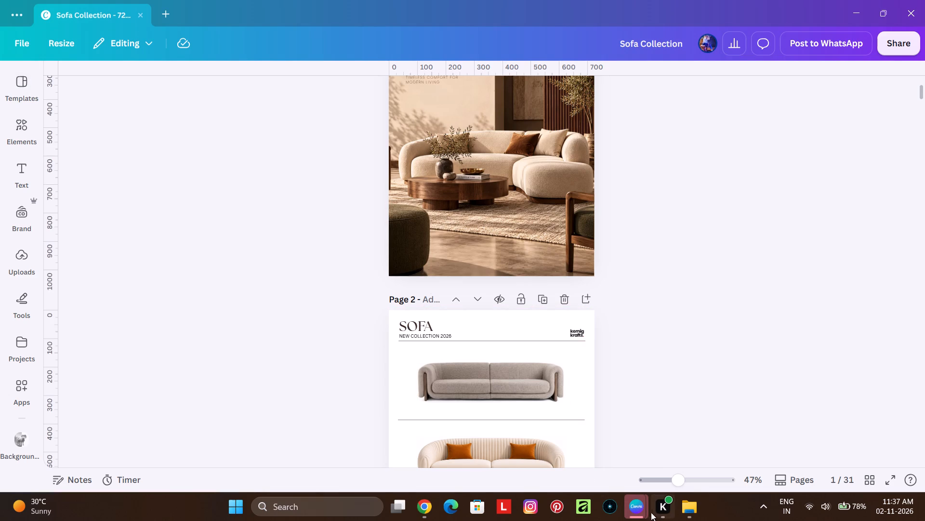
{"action": "left_click", "coordinate": [614, 437]}
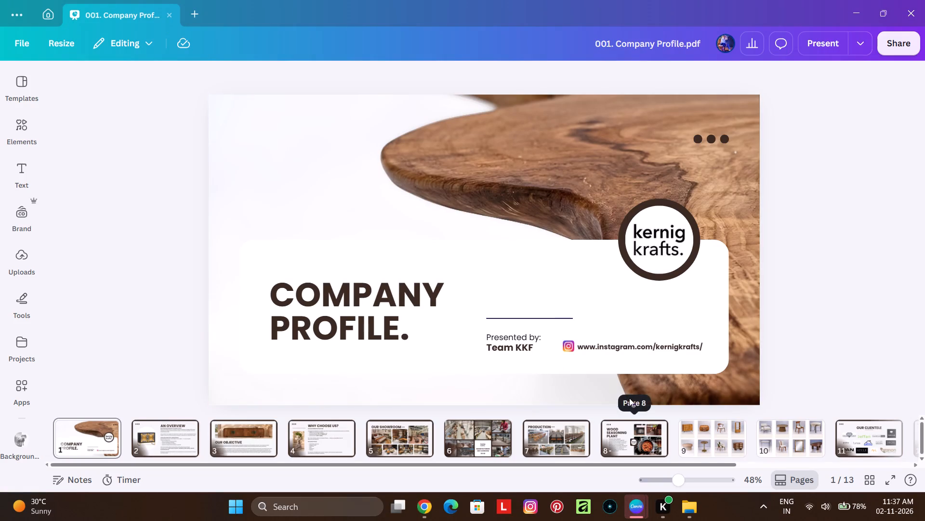
{"action": "left_click", "coordinate": [908, 0]}
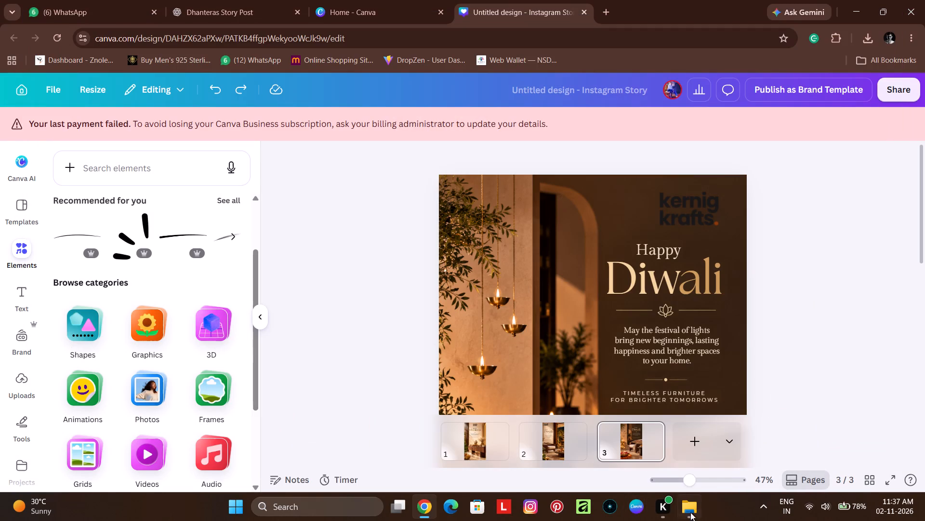
Reopen the Canva desktop app and bring up the 001. Company Profile.pdf design, keeping its tab in the same window.
{"action": "left_click", "coordinate": [640, 507]}
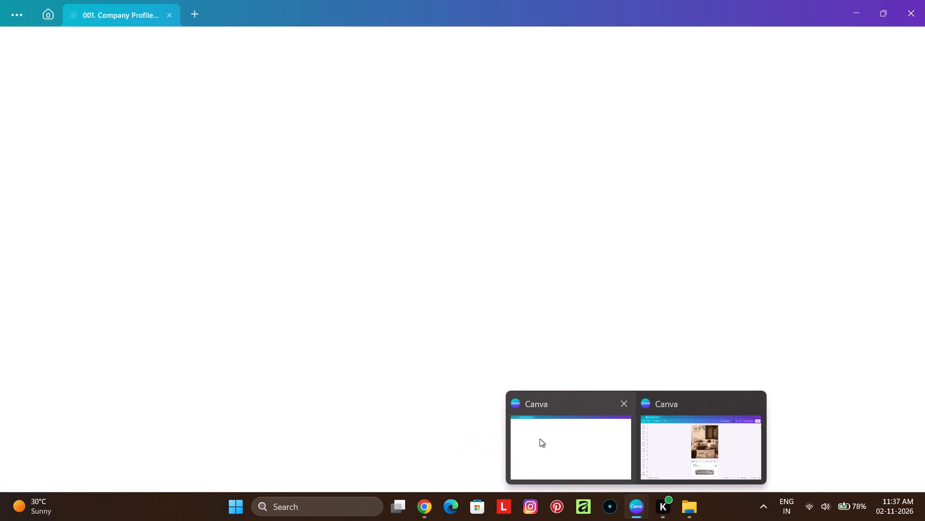
{"action": "left_click", "coordinate": [540, 439]}
{"action": "left_click_drag", "start_coordinate": [120, 15], "coordinate": [264, 210]}
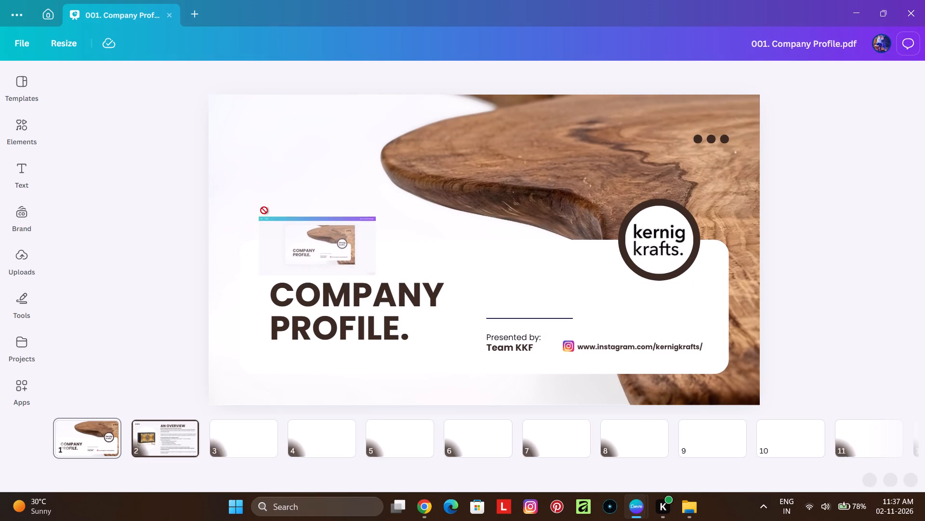
{"action": "left_click_drag", "start_coordinate": [264, 210], "coordinate": [79, 12]}
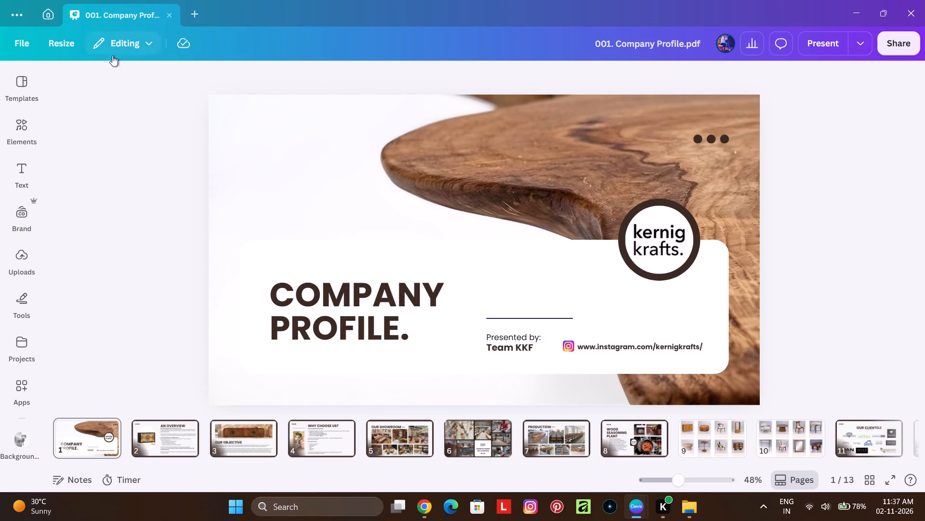
Close the 001. Company Profile.pdf design and bring up the window with the Sofa Collection design.
{"action": "left_click", "coordinate": [169, 9]}
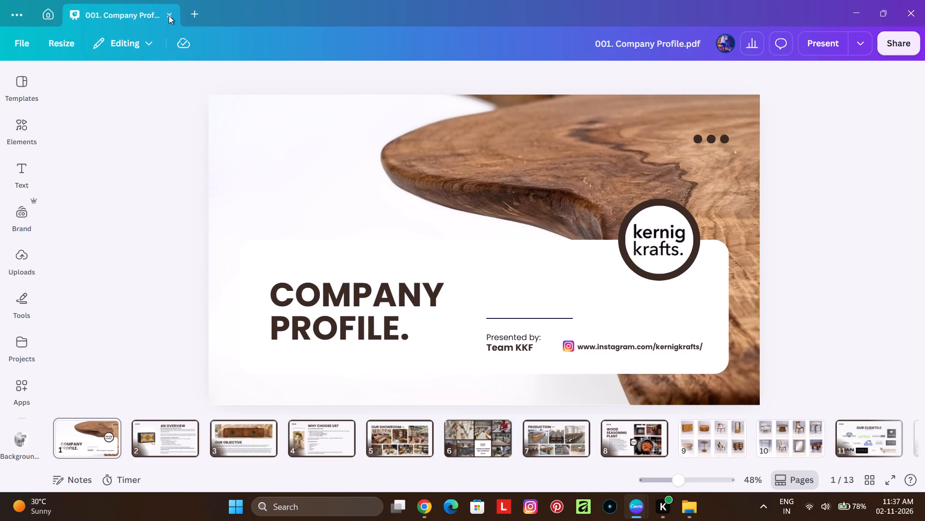
{"action": "left_click", "coordinate": [169, 16]}
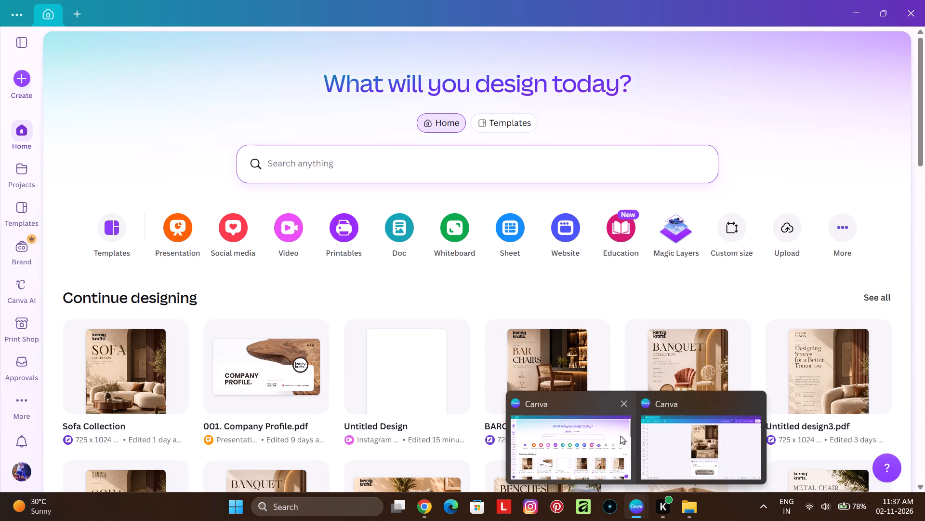
{"action": "left_click", "coordinate": [657, 422]}
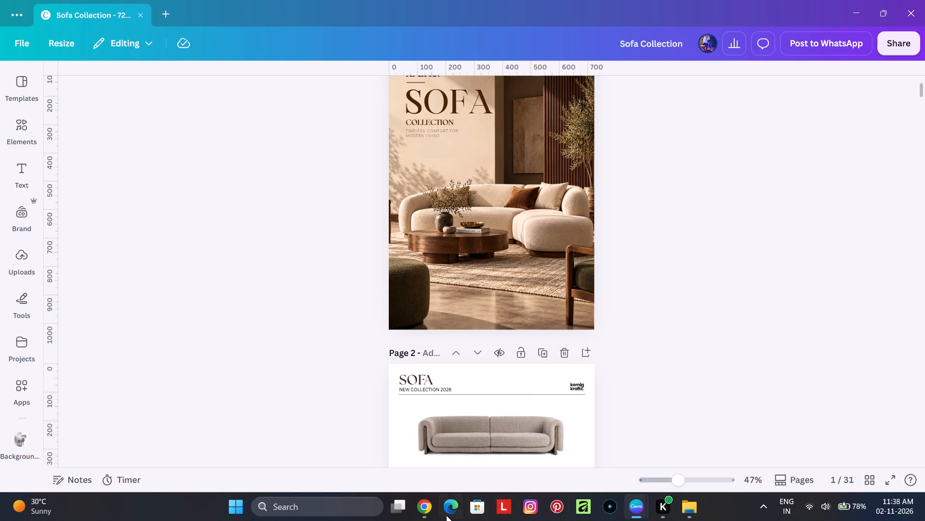
Switch to Chrome and search the web for photoshop in a new browser tab.
{"action": "left_click", "coordinate": [426, 504]}
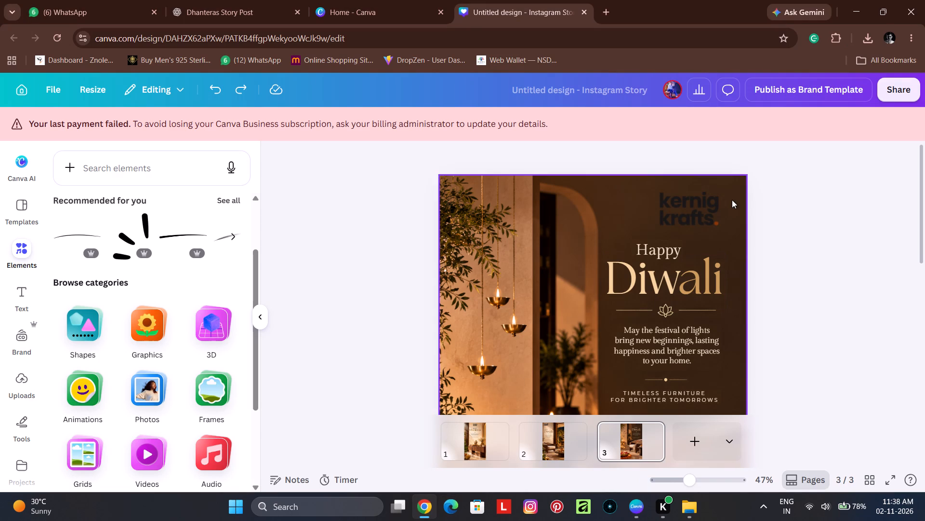
{"action": "left_click", "coordinate": [607, 8]}
{"action": "left_click", "coordinate": [584, 39]}
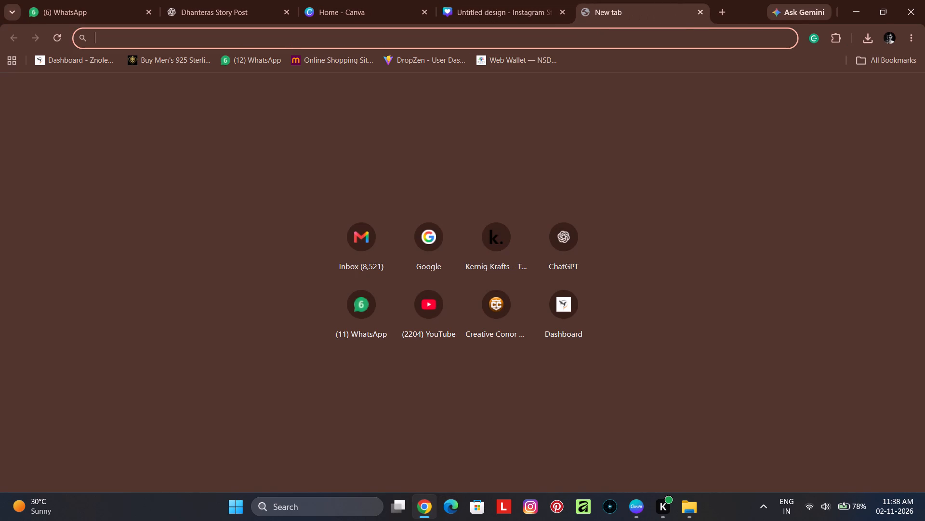
{"action": "type", "text": "ph"}
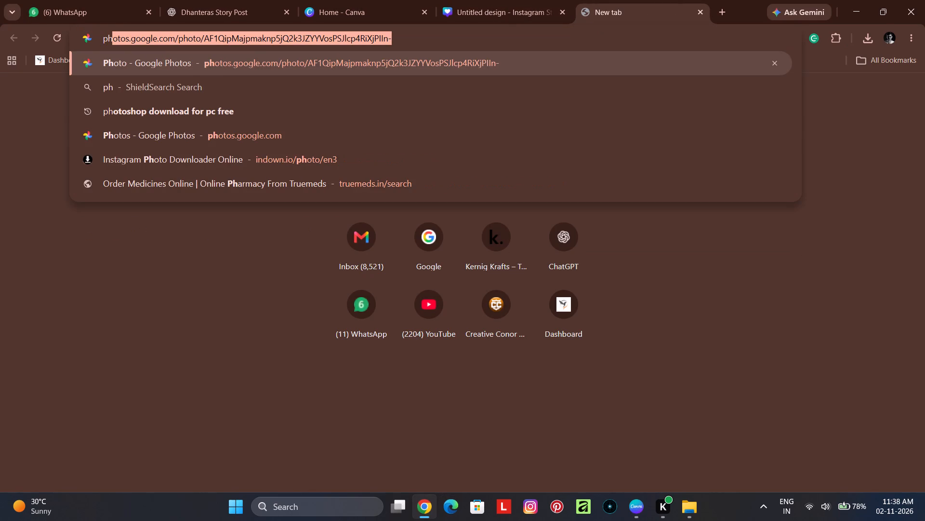
{"action": "key", "text": "o"}
{"action": "key", "text": "t"}
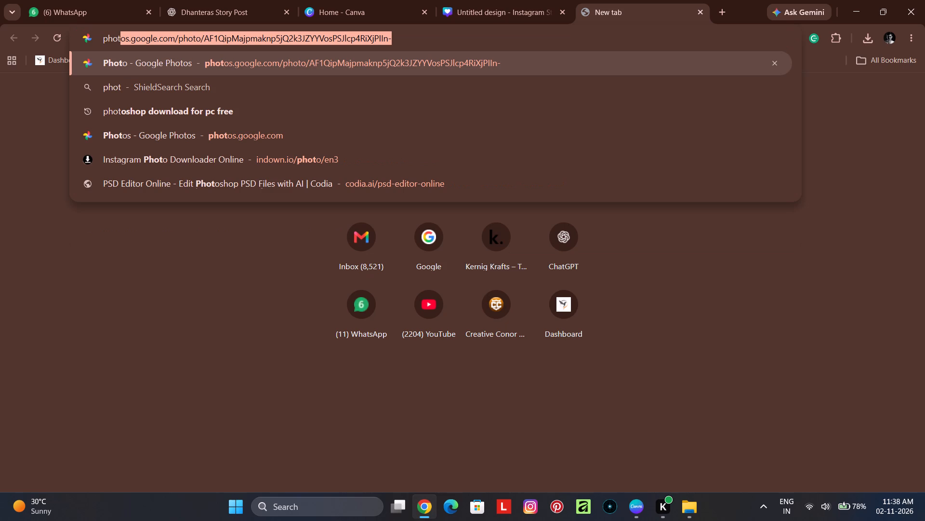
{"action": "key", "text": "o"}
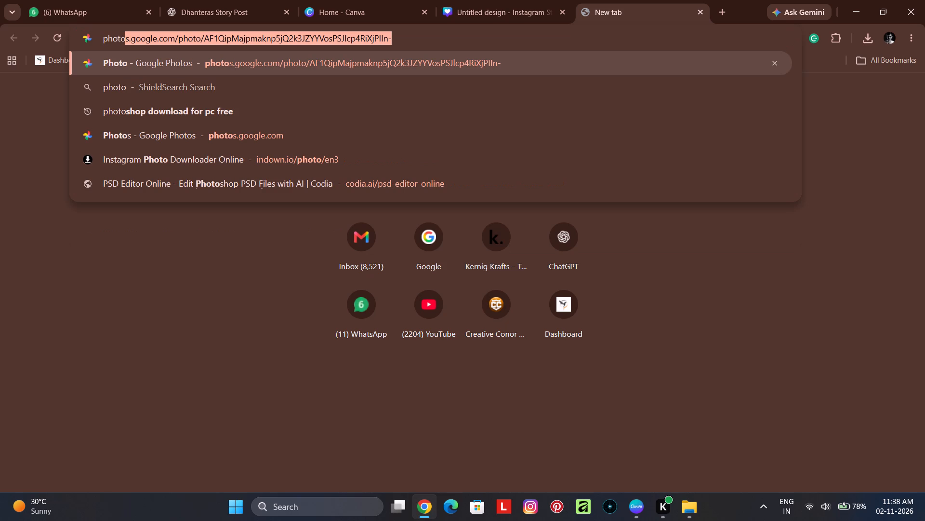
{"action": "key", "text": "Down"}
{"action": "key", "text": "Down"}
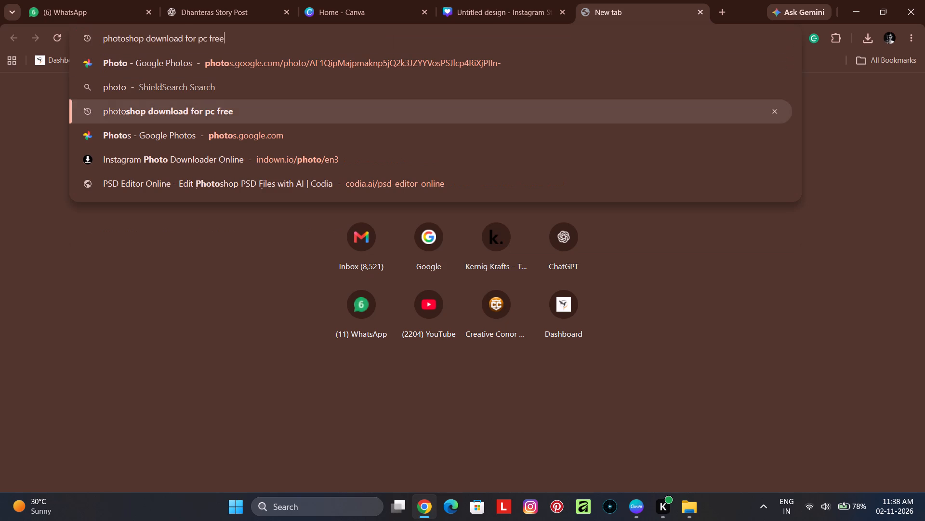
{"action": "key", "text": "Down"}
{"action": "key", "text": "Up"}
{"action": "key", "text": "BackSpace"}
{"action": "key", "text": "BackSpace"}
{"action": "key", "text": "BackSpace"}
{"action": "key", "text": "BackSpace"}
{"action": "key", "text": "BackSpace"}
{"action": "key", "text": "BackSpace"}
{"action": "key", "text": "BackSpace"}
{"action": "key", "text": "BackSpace"}
{"action": "key", "text": "BackSpace"}
{"action": "key", "text": "BackSpace"}
{"action": "key", "text": "BackSpace"}
{"action": "key", "text": "BackSpace"}
{"action": "key", "text": "BackSpace"}
{"action": "key", "text": "BackSpace"}
{"action": "key", "text": "BackSpace"}
{"action": "key", "text": "BackSpace"}
{"action": "key", "text": "BackSpace"}
{"action": "key", "text": "BackSpace"}
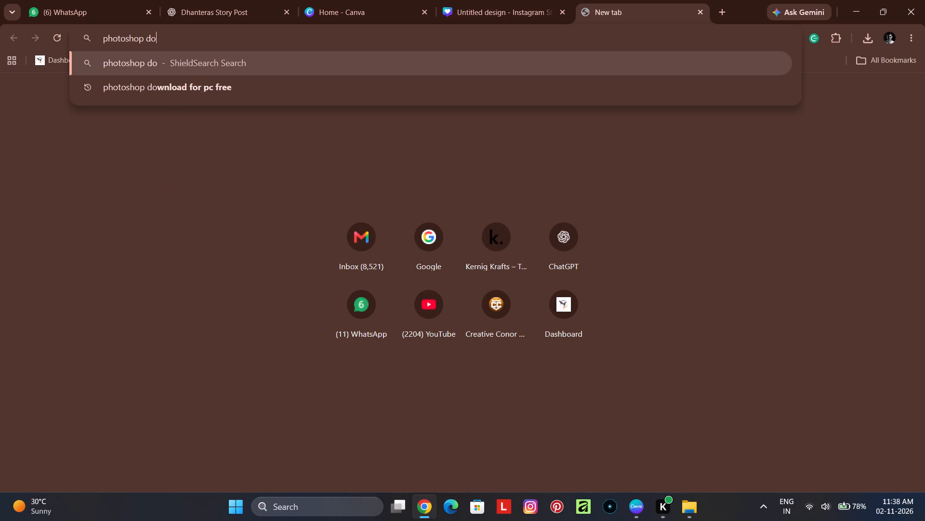
{"action": "key", "text": "BackSpace"}
{"action": "key", "text": "BackSpace"}
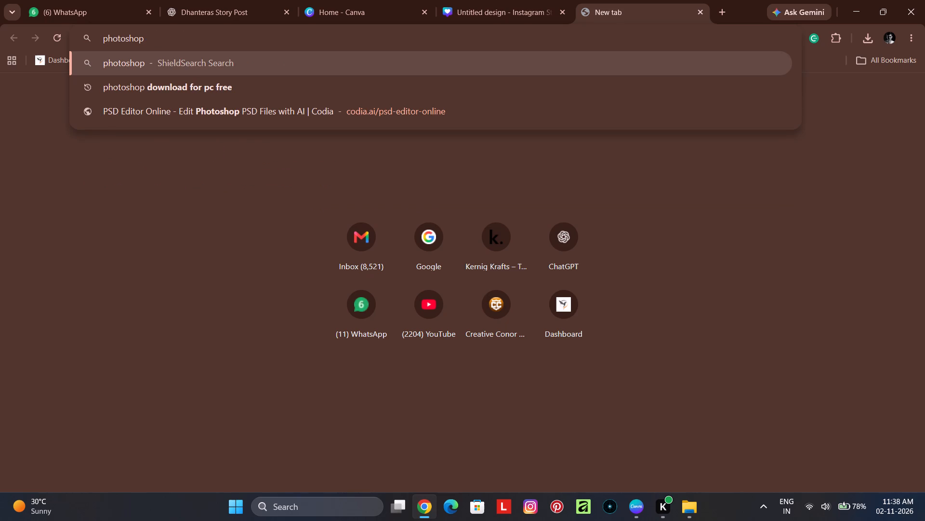
{"action": "key", "text": "Return"}
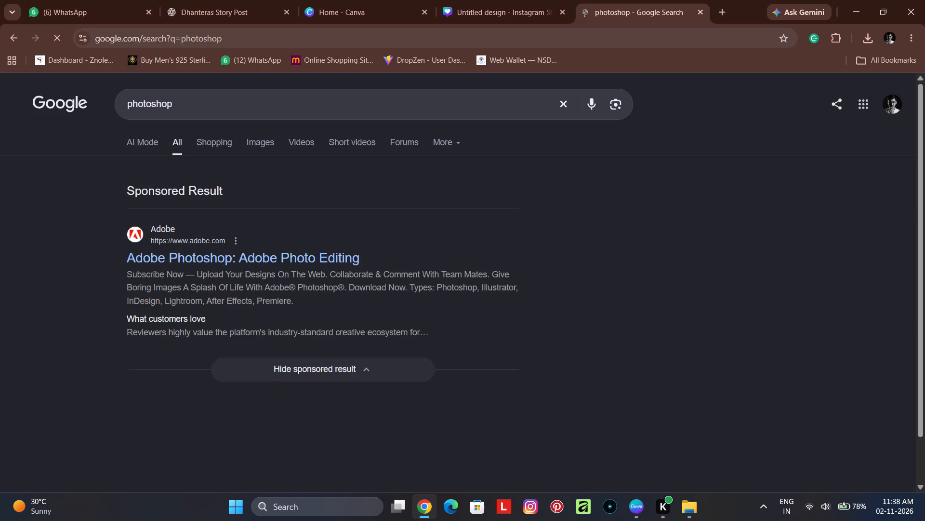
Open the Photopea site from the search results and start its online photo editor.
{"action": "scroll", "coordinate": [557, 184], "scroll_direction": "down", "scroll_amount": 4}
{"action": "scroll", "coordinate": [315, 266], "scroll_direction": "down", "scroll_amount": 6}
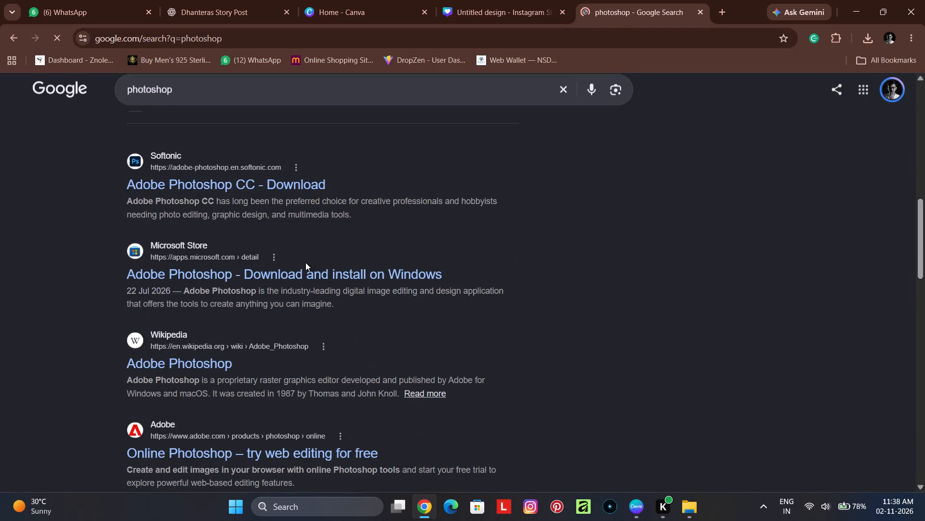
{"action": "scroll", "coordinate": [350, 264], "scroll_direction": "down", "scroll_amount": 4}
{"action": "left_click", "coordinate": [283, 300]}
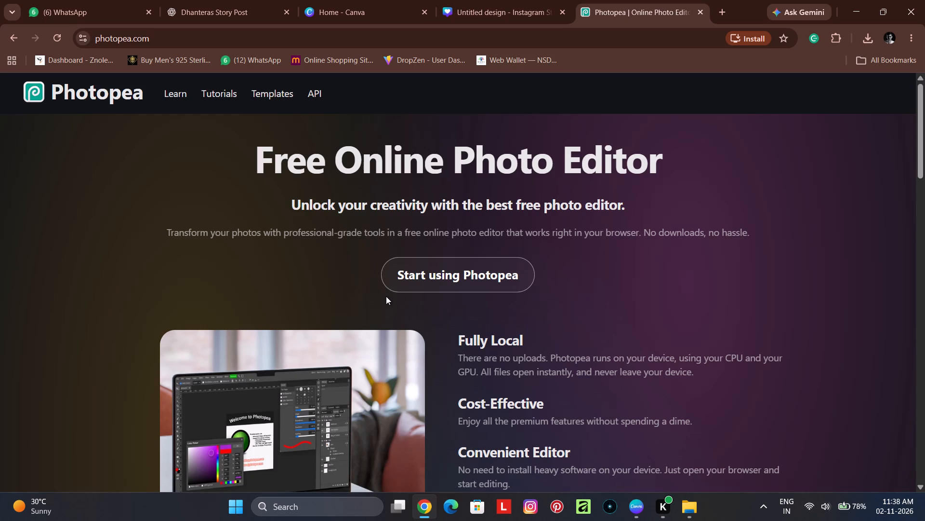
{"action": "left_click", "coordinate": [412, 279]}
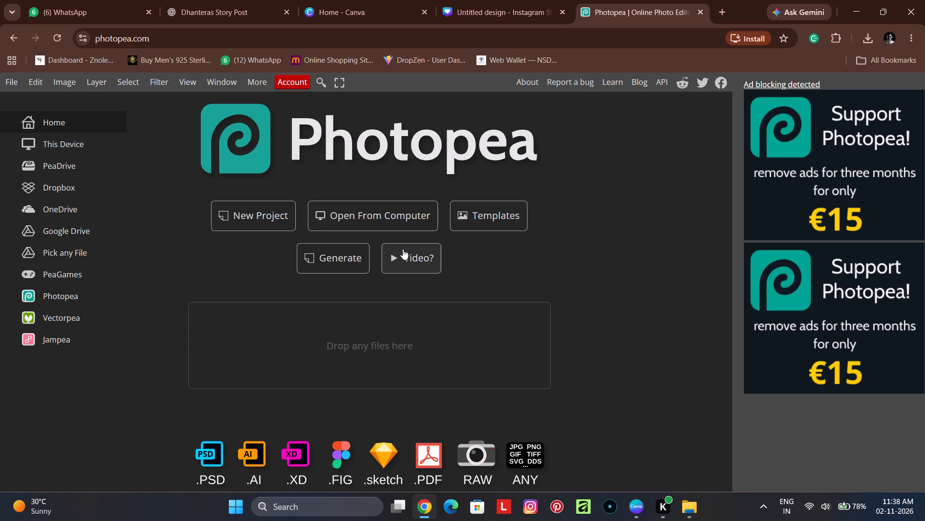
Open the logo image from the company file folder on New Volume (D:) in Photopea.
{"action": "left_click", "coordinate": [359, 219]}
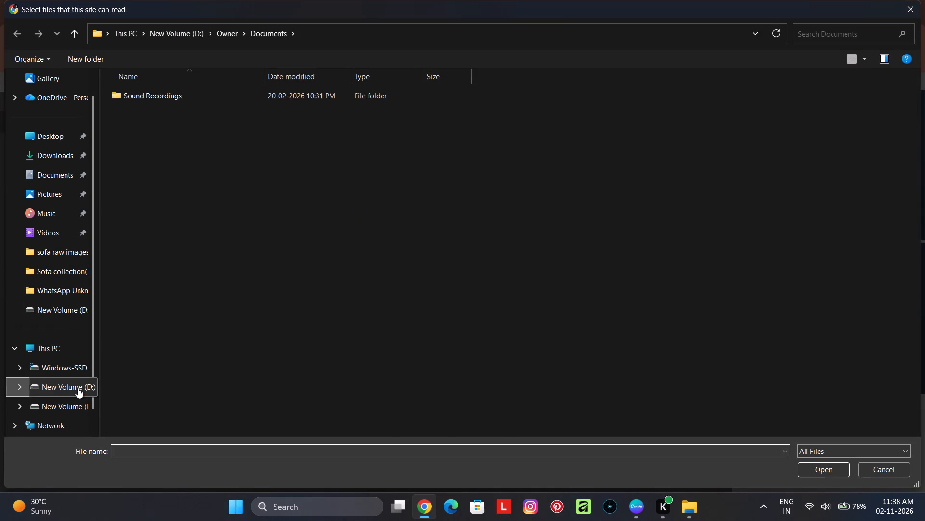
{"action": "left_click", "coordinate": [78, 389]}
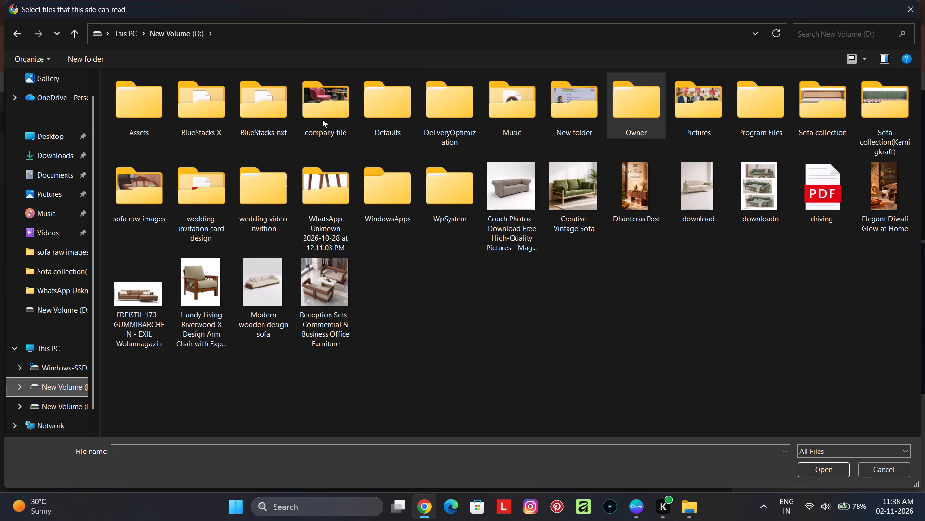
{"action": "double_click", "coordinate": [327, 118]}
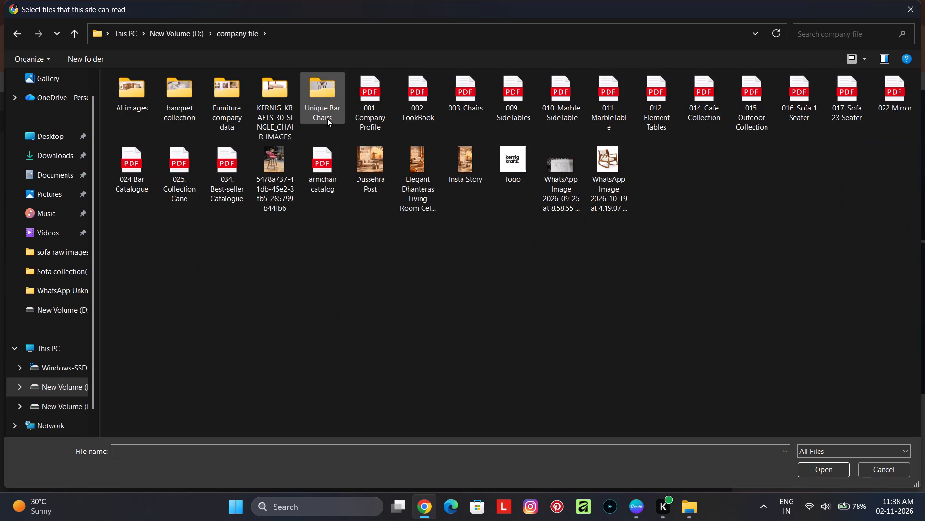
{"action": "left_click", "coordinate": [523, 184]}
{"action": "left_click", "coordinate": [826, 466]}
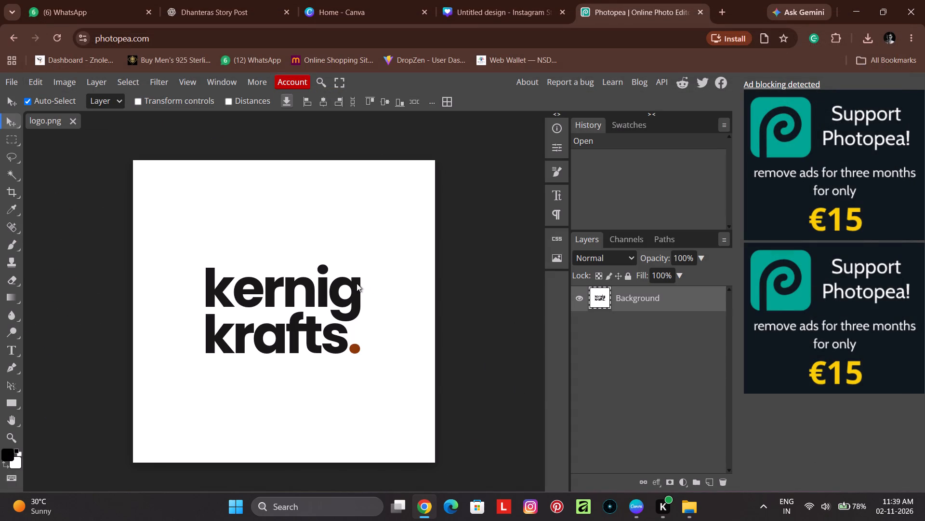
{"action": "left_click", "coordinate": [348, 293]}
{"action": "left_click", "coordinate": [409, 303]}
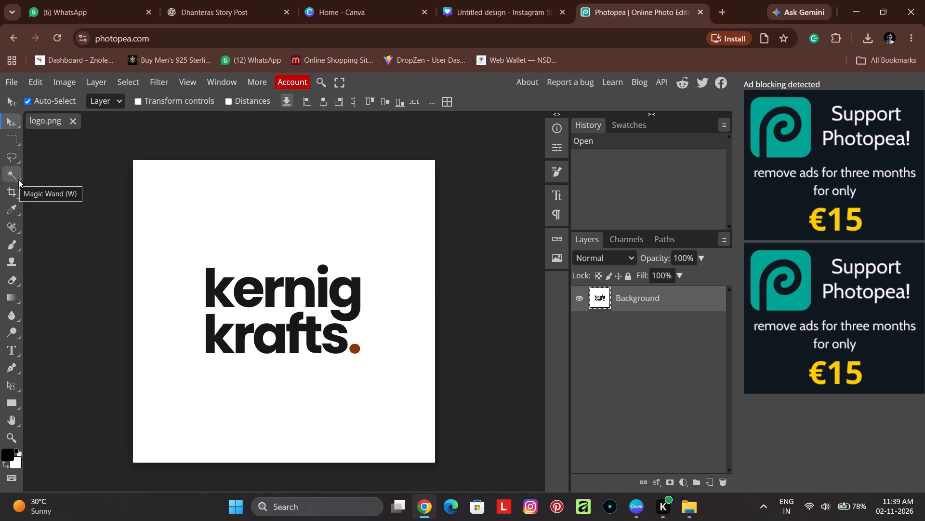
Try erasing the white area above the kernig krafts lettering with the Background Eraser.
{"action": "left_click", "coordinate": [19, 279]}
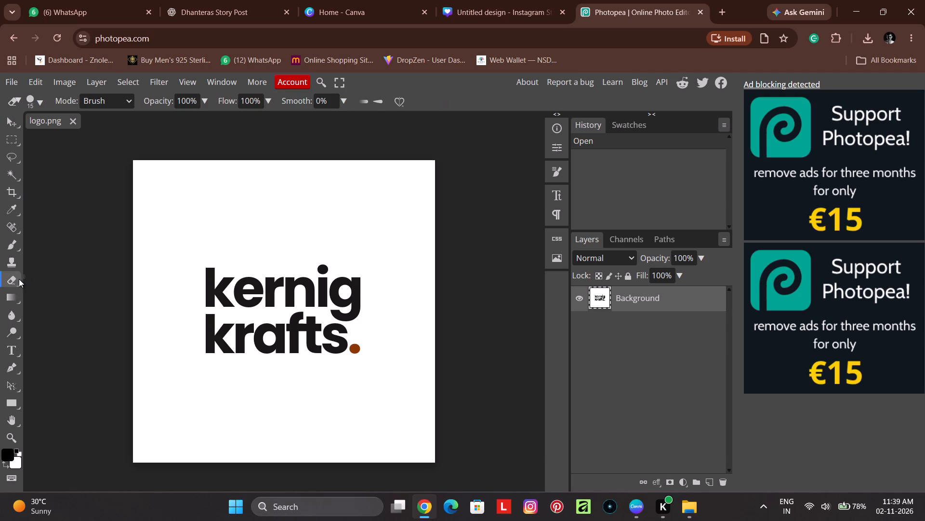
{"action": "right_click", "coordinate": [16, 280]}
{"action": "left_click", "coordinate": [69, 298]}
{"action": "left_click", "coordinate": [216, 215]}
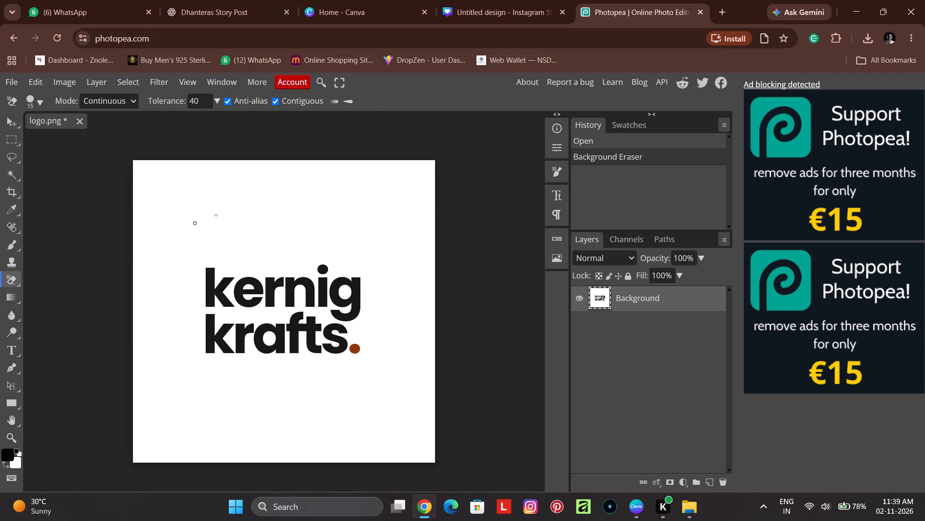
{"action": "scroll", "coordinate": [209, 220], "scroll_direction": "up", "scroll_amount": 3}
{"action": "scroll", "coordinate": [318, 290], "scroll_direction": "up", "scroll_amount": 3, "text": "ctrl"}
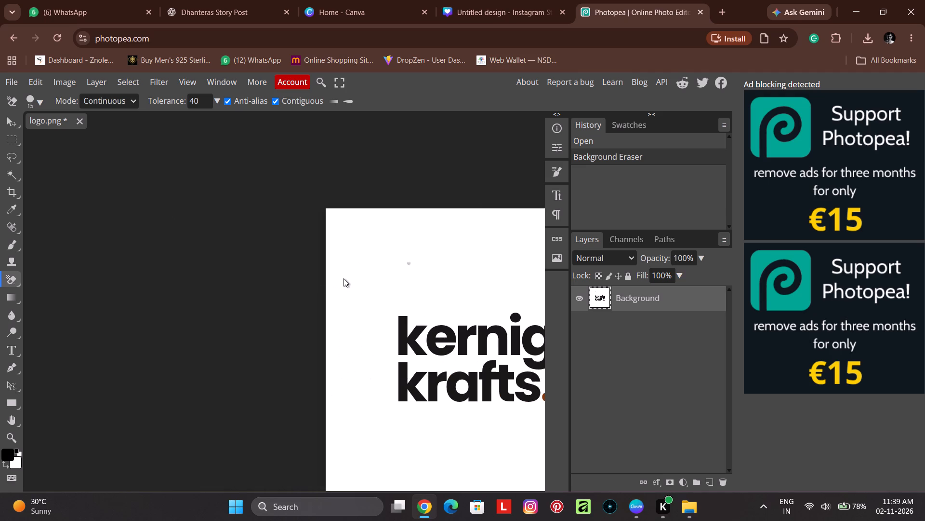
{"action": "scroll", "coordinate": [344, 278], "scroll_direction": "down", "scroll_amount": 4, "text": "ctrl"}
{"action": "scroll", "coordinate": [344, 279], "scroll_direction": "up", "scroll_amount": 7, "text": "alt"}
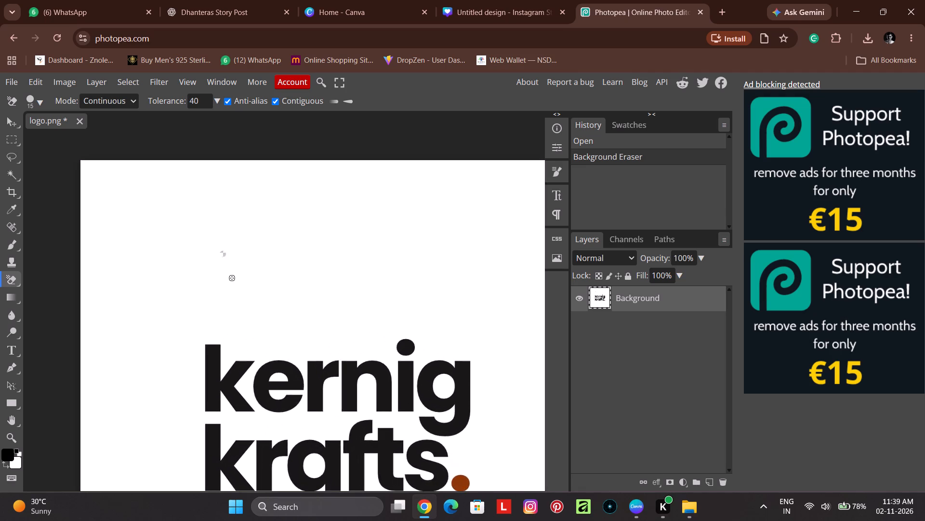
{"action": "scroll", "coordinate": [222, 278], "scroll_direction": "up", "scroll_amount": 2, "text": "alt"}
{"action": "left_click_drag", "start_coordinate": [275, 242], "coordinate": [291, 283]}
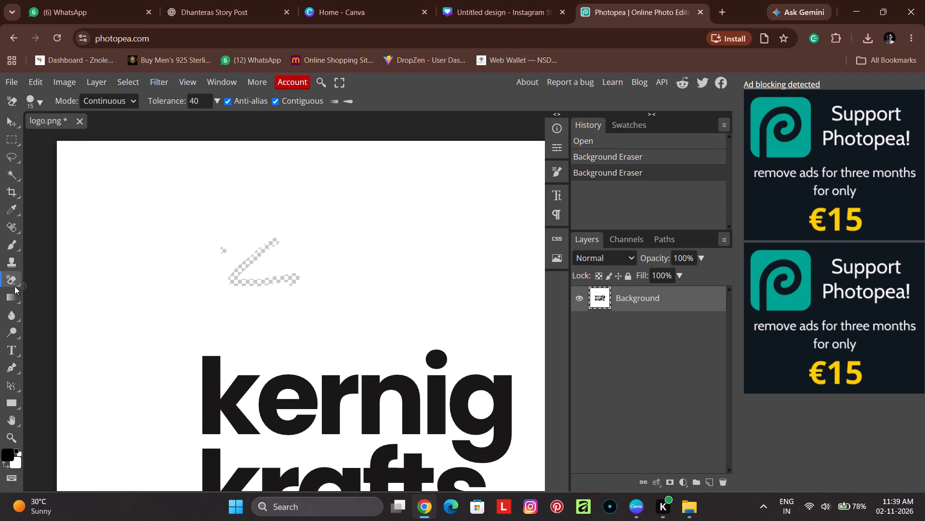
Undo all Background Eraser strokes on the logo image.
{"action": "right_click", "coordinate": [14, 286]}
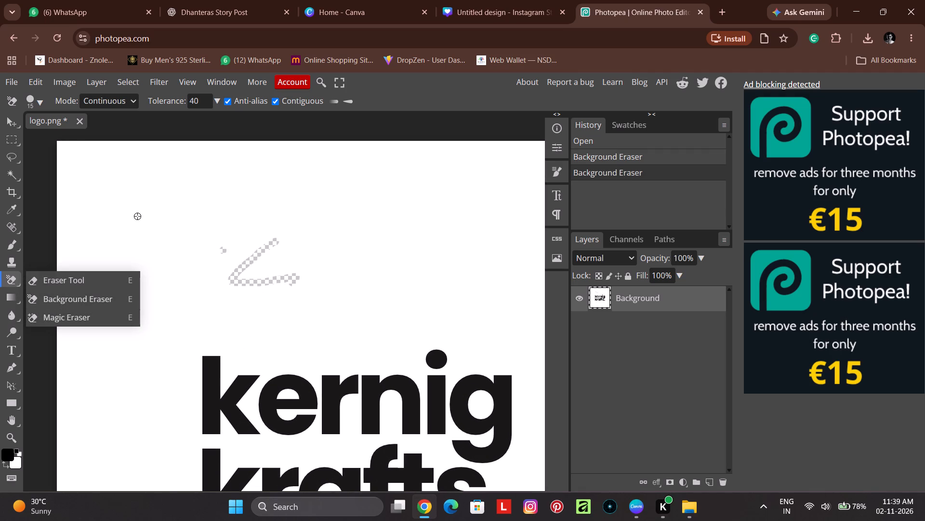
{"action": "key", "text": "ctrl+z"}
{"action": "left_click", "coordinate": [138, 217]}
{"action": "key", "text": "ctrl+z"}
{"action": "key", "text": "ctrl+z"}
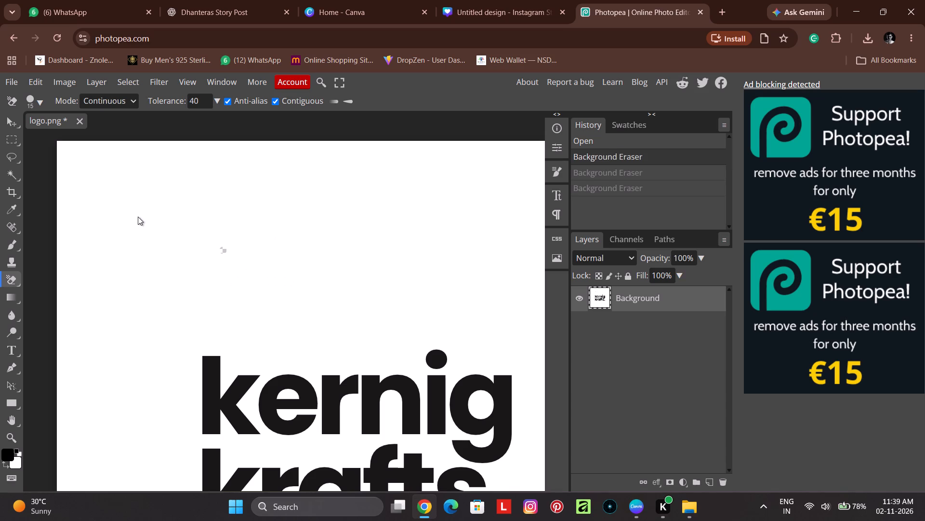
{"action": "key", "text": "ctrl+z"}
Remove the white background around the logo and inside the letters g, e and a with the Magic Eraser at tolerance 40.
{"action": "right_click", "coordinate": [9, 284]}
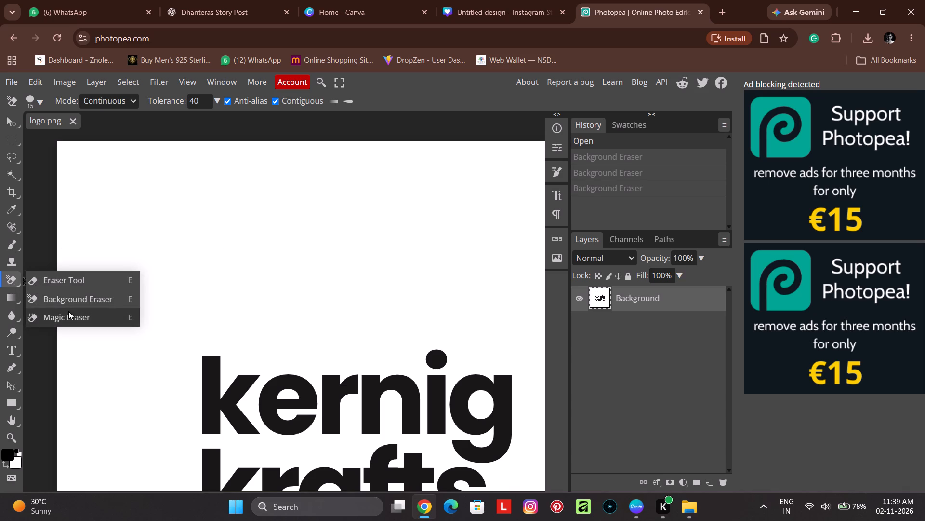
{"action": "left_click", "coordinate": [70, 312]}
{"action": "left_click", "coordinate": [170, 271]}
{"action": "scroll", "coordinate": [202, 277], "scroll_direction": "down", "scroll_amount": 2, "text": "ctrl"}
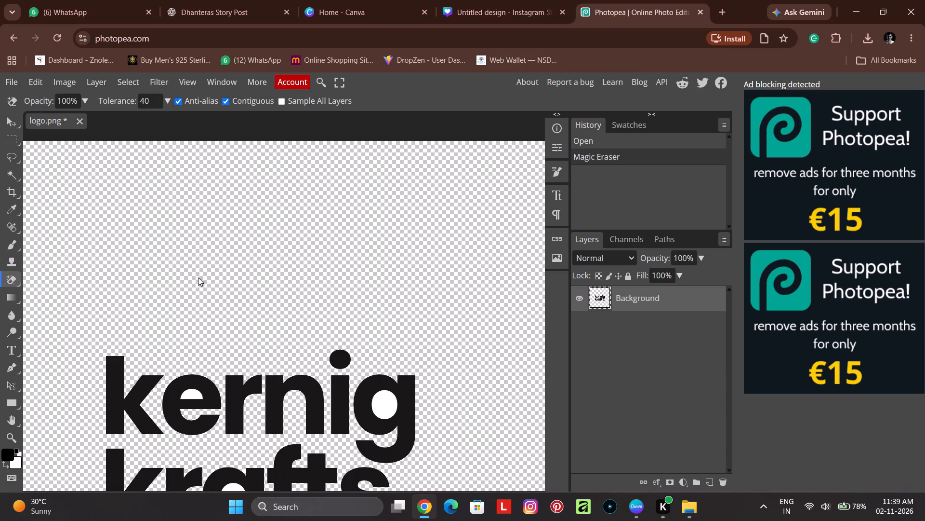
{"action": "left_click", "coordinate": [382, 408]}
{"action": "scroll", "coordinate": [359, 311], "scroll_direction": "down", "scroll_amount": 3}
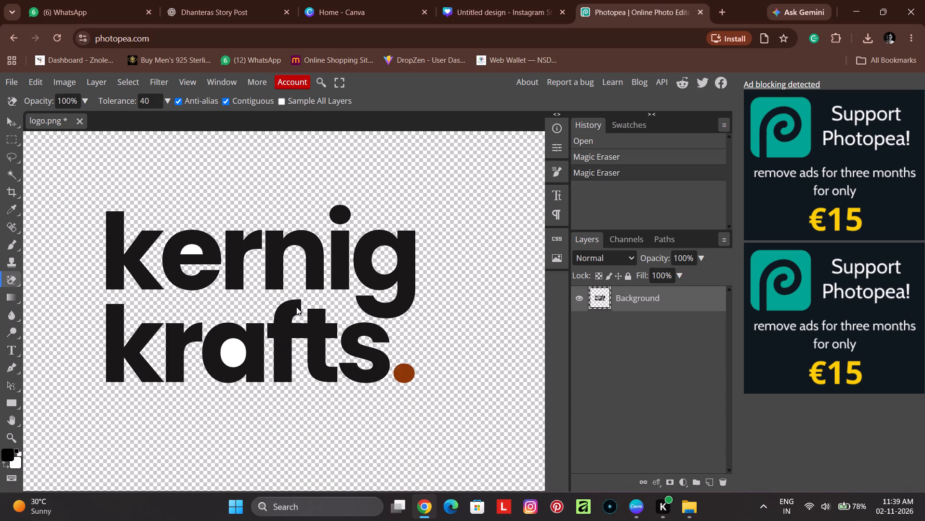
{"action": "left_click", "coordinate": [195, 248]}
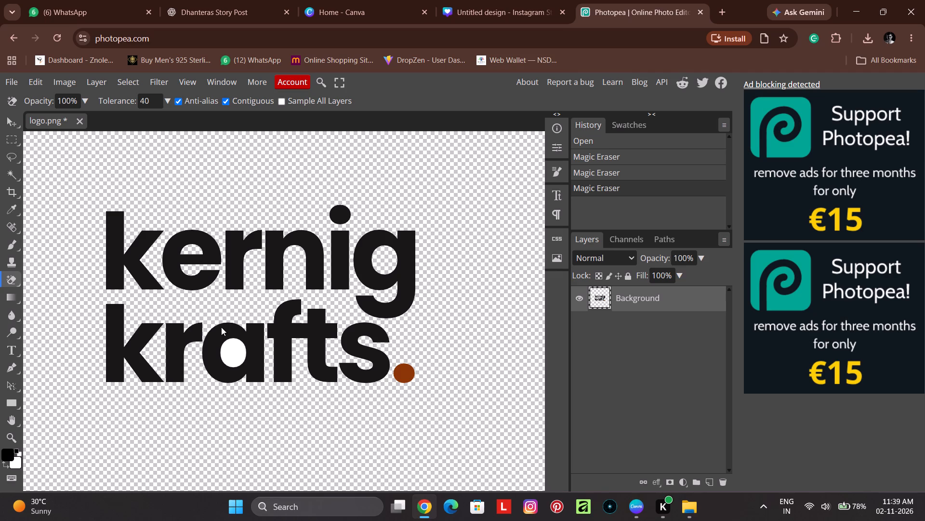
{"action": "left_click", "coordinate": [227, 346]}
{"action": "scroll", "coordinate": [360, 313], "scroll_direction": "down", "scroll_amount": 1, "text": "ctrl"}
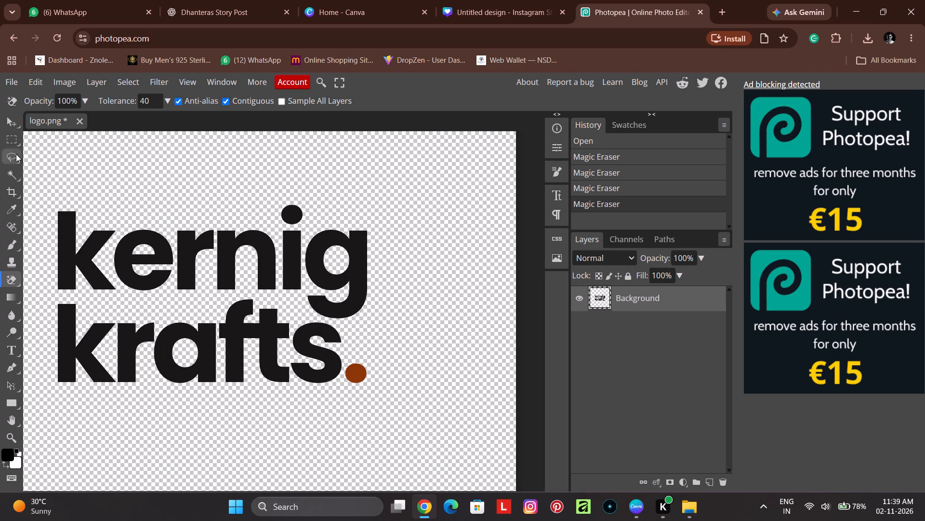
Examine the cut-out kernig krafts logo for leftover white background around and inside the letters.
{"action": "left_click", "coordinate": [12, 127]}
{"action": "scroll", "coordinate": [263, 260], "scroll_direction": "down", "scroll_amount": 1, "text": "ctrl"}
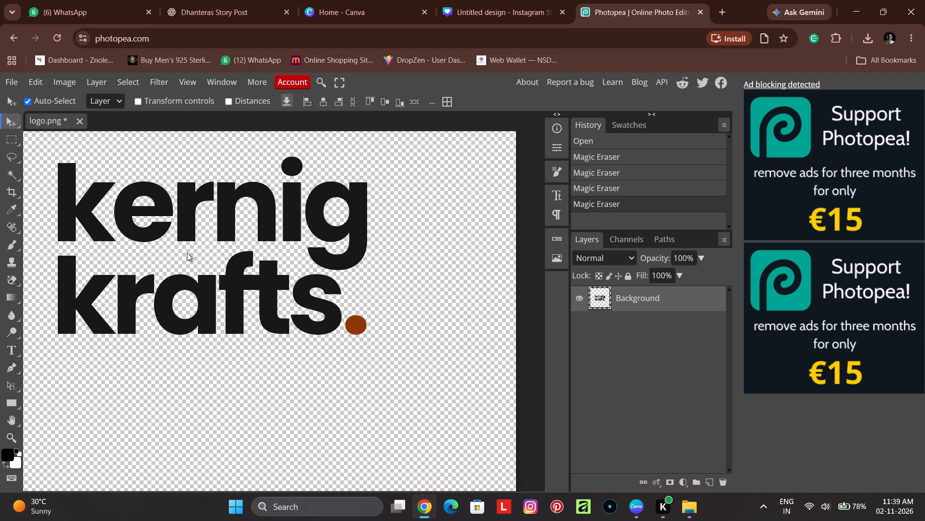
{"action": "scroll", "coordinate": [196, 265], "scroll_direction": "up", "scroll_amount": 1}
{"action": "scroll", "coordinate": [210, 275], "scroll_direction": "down", "scroll_amount": 2, "text": "ctrl"}
{"action": "scroll", "coordinate": [223, 281], "scroll_direction": "up", "scroll_amount": 3, "text": "ctrl"}
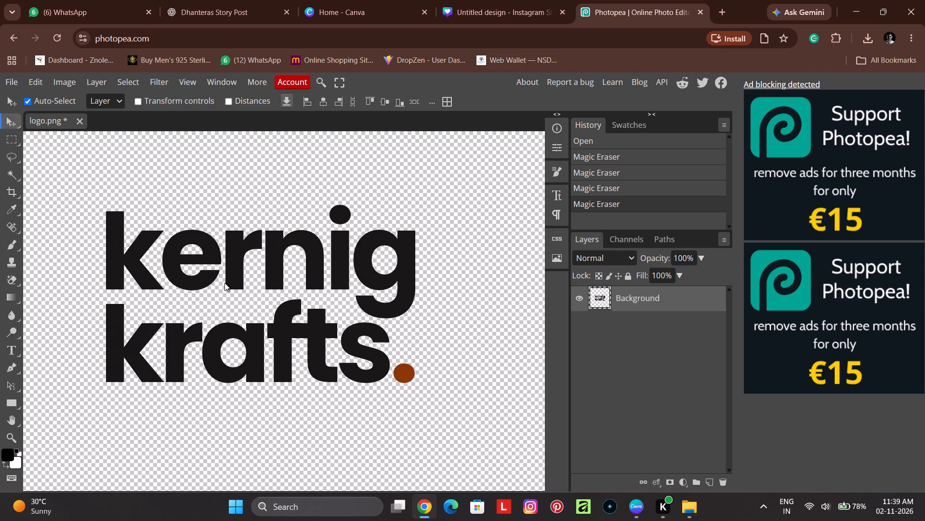
{"action": "scroll", "coordinate": [225, 287], "scroll_direction": "down", "scroll_amount": 2, "text": "shift"}
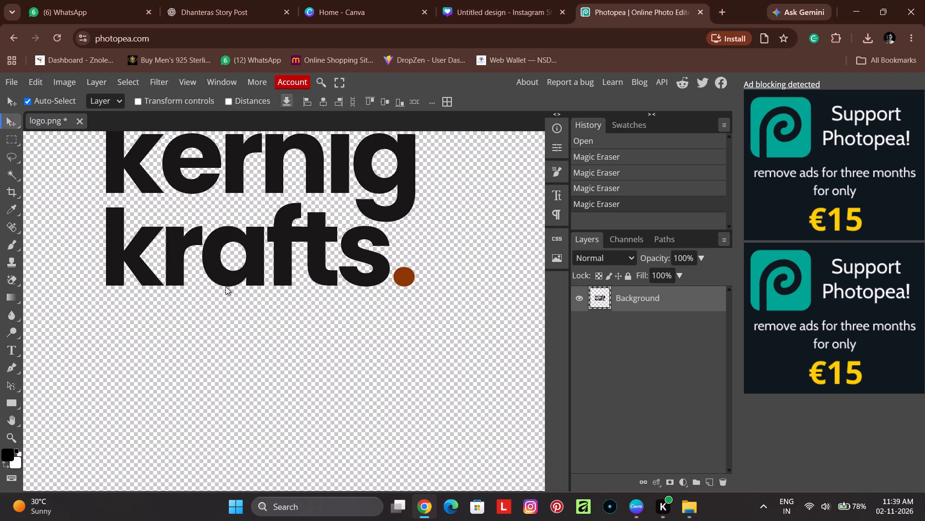
{"action": "scroll", "coordinate": [225, 287], "scroll_direction": "up", "scroll_amount": 2}
{"action": "scroll", "coordinate": [227, 288], "scroll_direction": "down", "scroll_amount": 2, "text": "ctrl"}
{"action": "scroll", "coordinate": [229, 291], "scroll_direction": "up", "scroll_amount": 1, "text": "ctrl"}
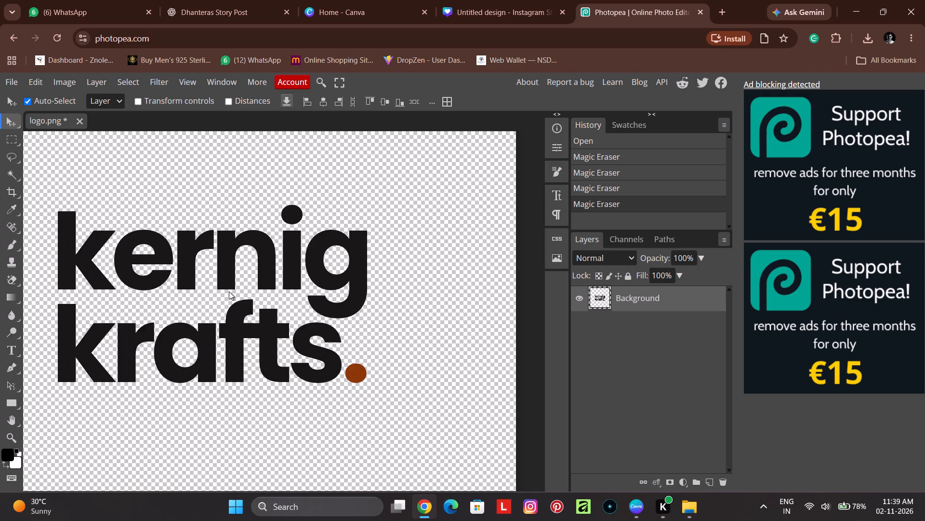
{"action": "scroll", "coordinate": [229, 291], "scroll_direction": "down", "scroll_amount": 6, "text": "alt"}
{"action": "scroll", "coordinate": [143, 291], "scroll_direction": "up", "scroll_amount": 3, "text": "ctrl"}
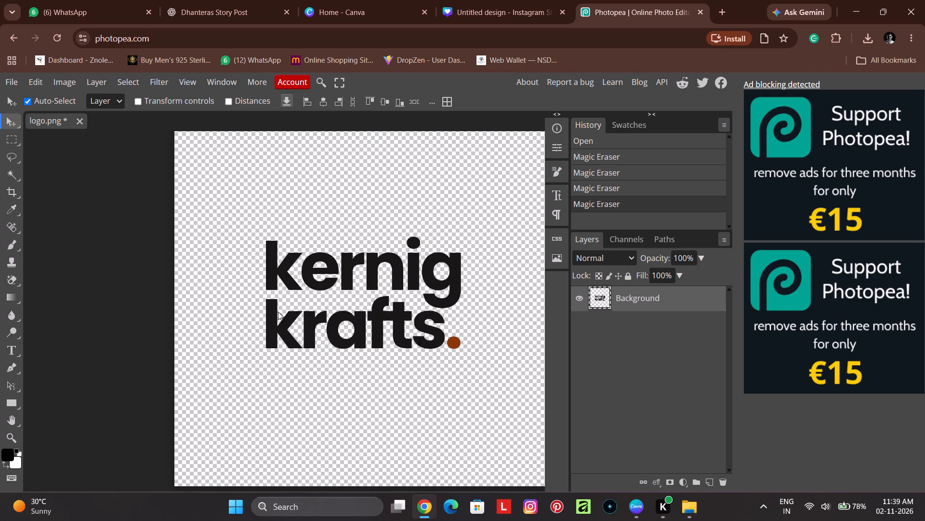
{"action": "scroll", "coordinate": [281, 312], "scroll_direction": "down", "scroll_amount": 1, "text": "ctrl"}
{"action": "scroll", "coordinate": [291, 305], "scroll_direction": "up", "scroll_amount": 5, "text": "alt"}
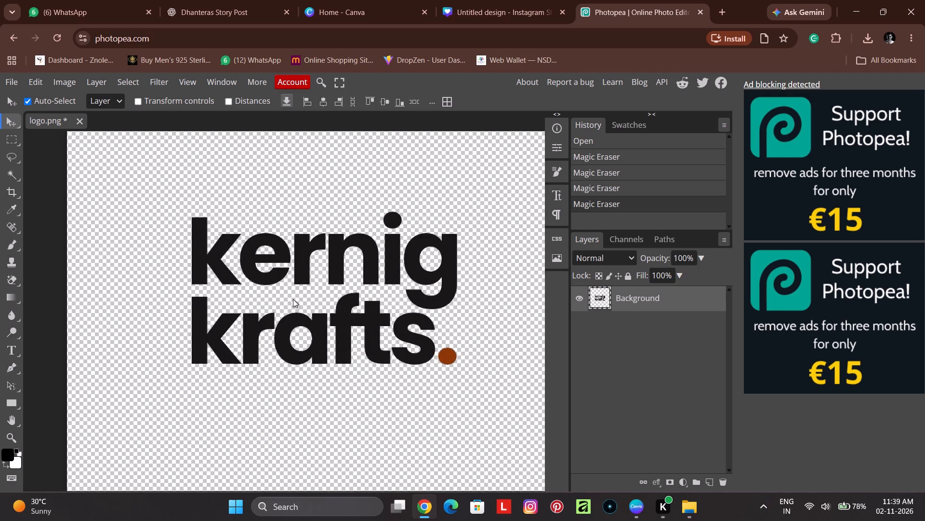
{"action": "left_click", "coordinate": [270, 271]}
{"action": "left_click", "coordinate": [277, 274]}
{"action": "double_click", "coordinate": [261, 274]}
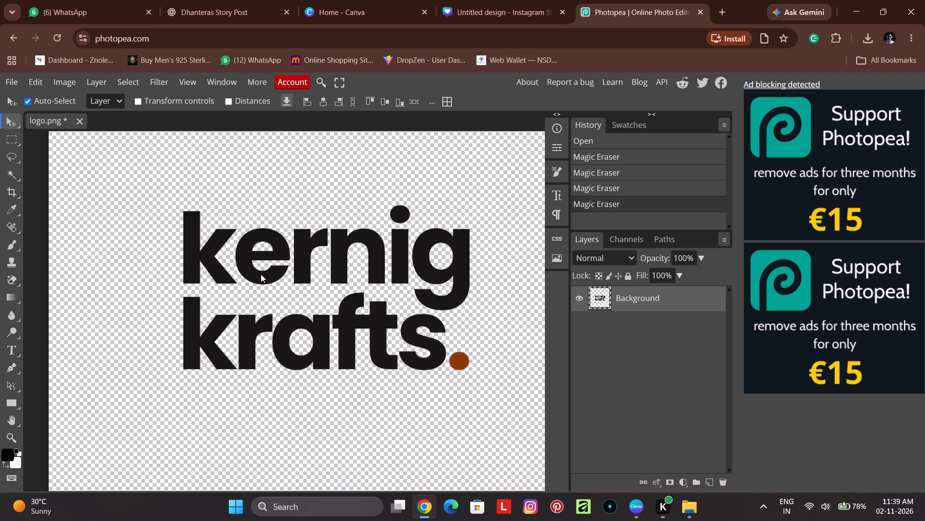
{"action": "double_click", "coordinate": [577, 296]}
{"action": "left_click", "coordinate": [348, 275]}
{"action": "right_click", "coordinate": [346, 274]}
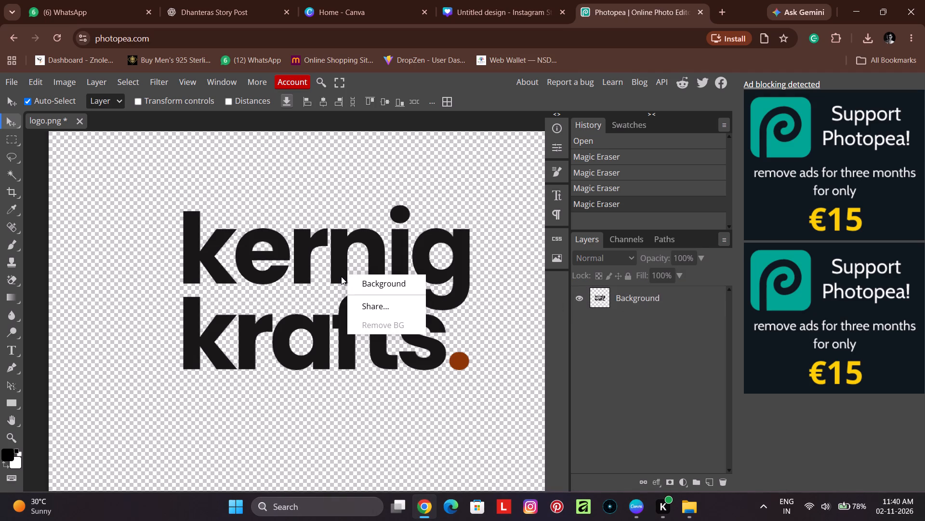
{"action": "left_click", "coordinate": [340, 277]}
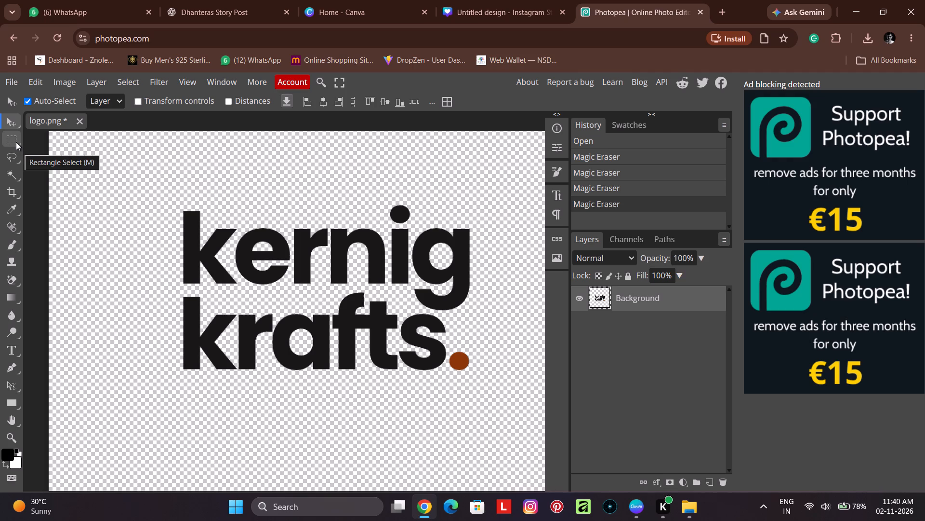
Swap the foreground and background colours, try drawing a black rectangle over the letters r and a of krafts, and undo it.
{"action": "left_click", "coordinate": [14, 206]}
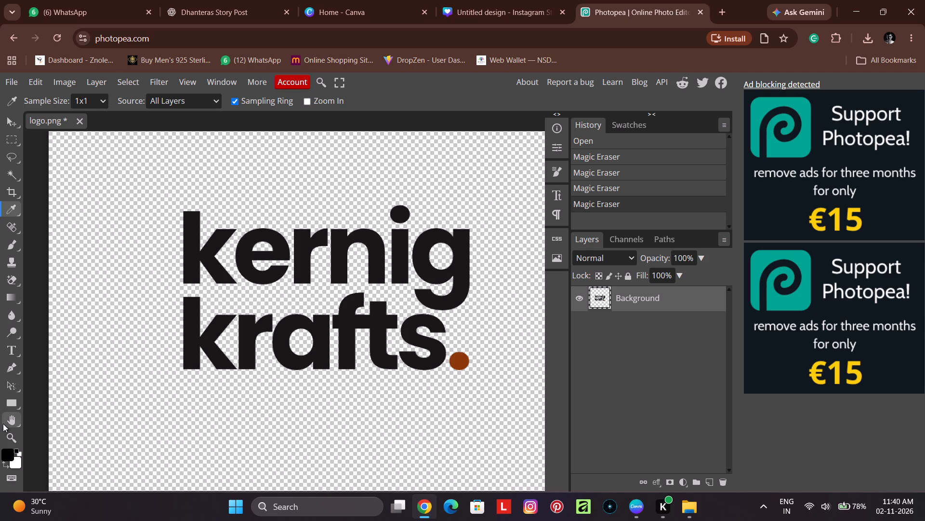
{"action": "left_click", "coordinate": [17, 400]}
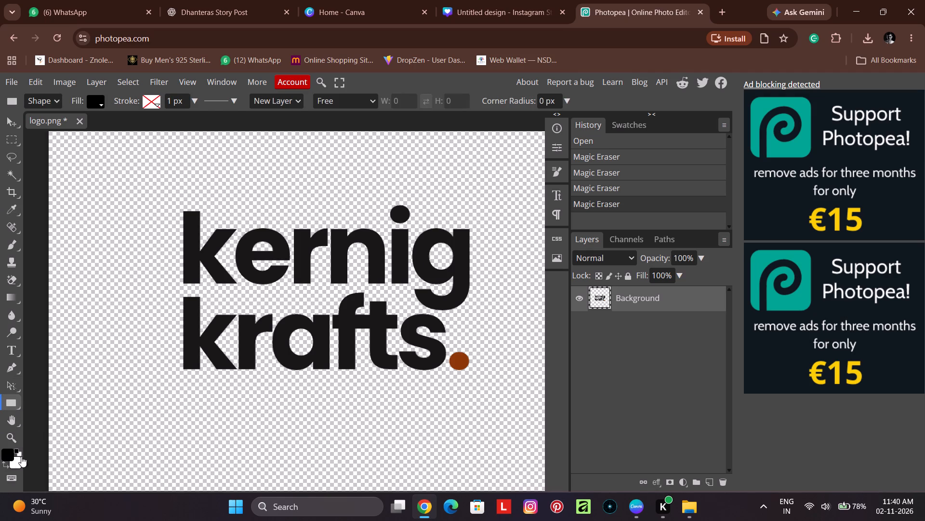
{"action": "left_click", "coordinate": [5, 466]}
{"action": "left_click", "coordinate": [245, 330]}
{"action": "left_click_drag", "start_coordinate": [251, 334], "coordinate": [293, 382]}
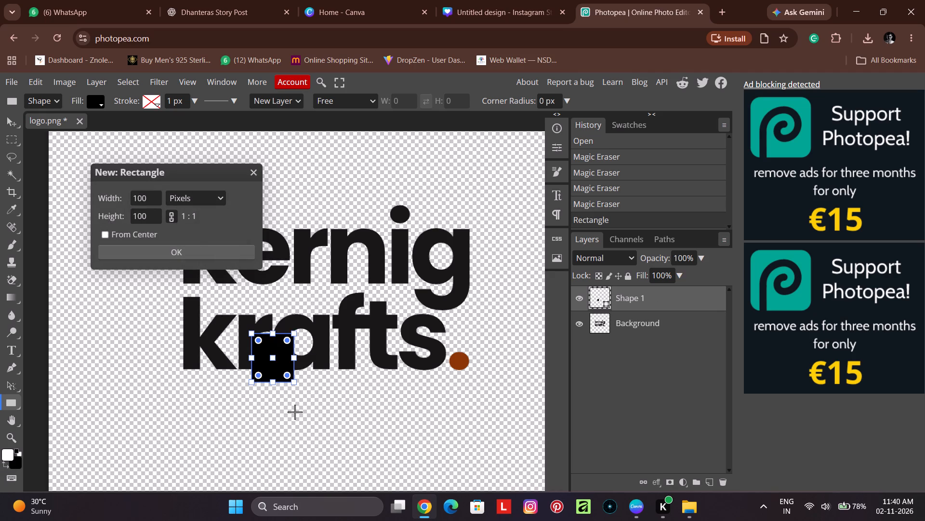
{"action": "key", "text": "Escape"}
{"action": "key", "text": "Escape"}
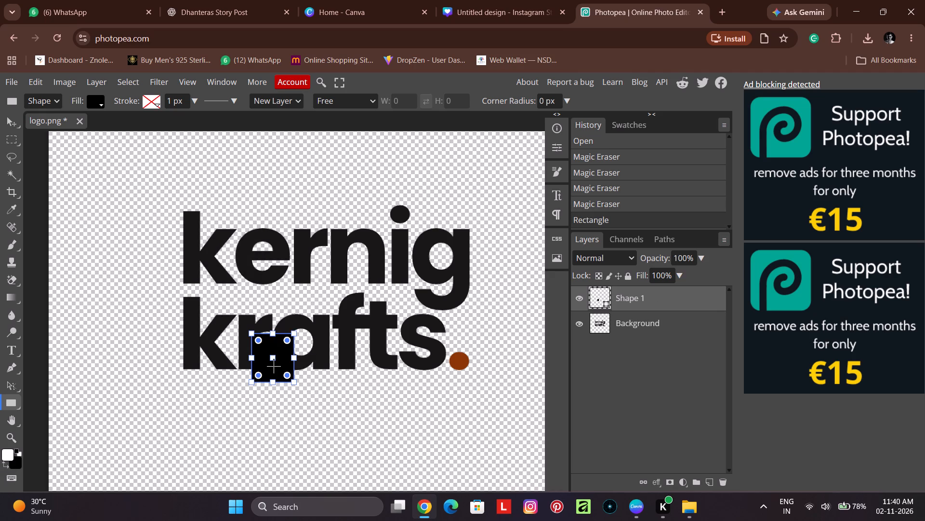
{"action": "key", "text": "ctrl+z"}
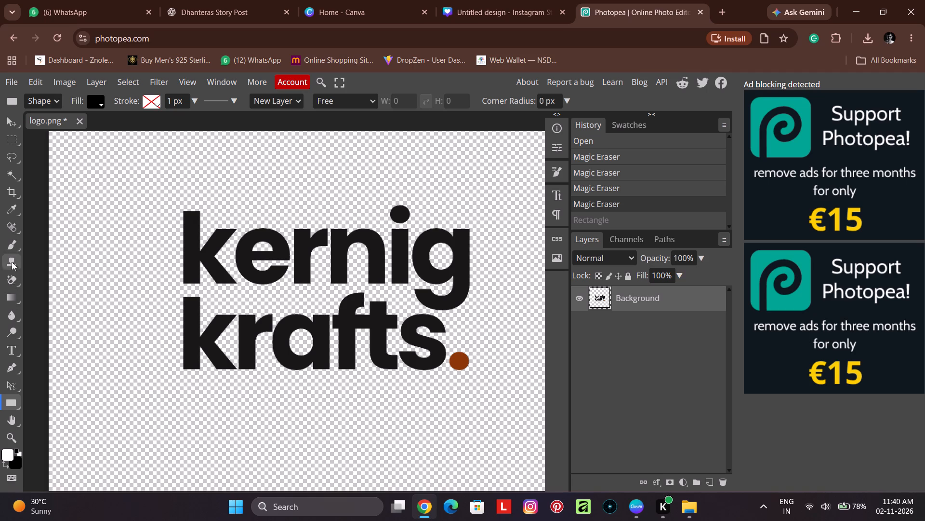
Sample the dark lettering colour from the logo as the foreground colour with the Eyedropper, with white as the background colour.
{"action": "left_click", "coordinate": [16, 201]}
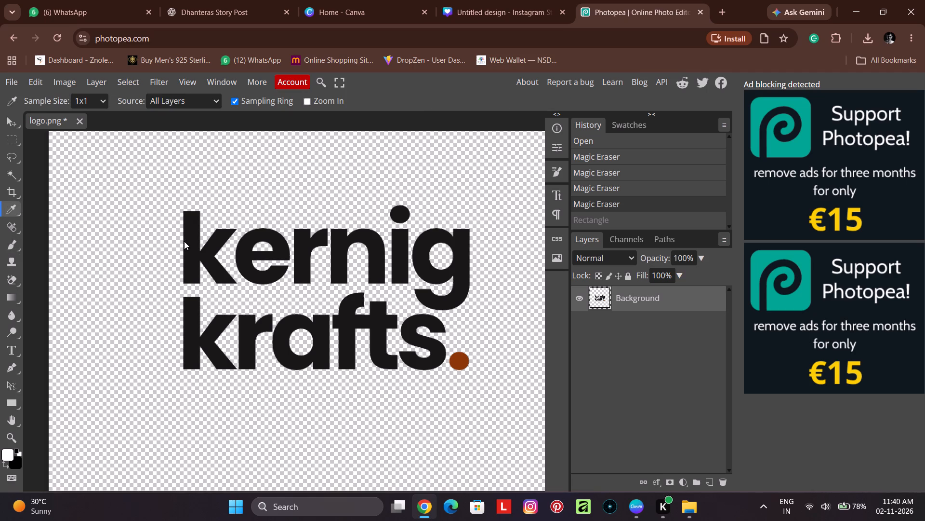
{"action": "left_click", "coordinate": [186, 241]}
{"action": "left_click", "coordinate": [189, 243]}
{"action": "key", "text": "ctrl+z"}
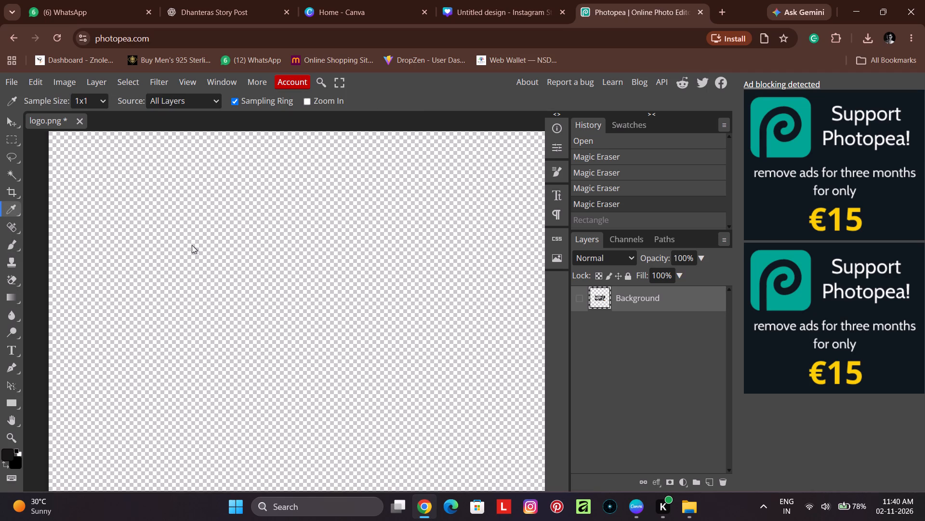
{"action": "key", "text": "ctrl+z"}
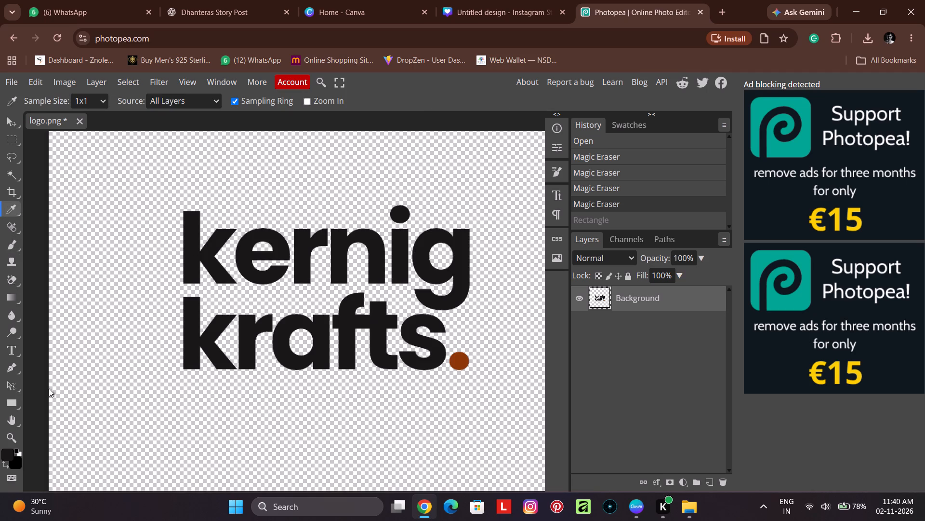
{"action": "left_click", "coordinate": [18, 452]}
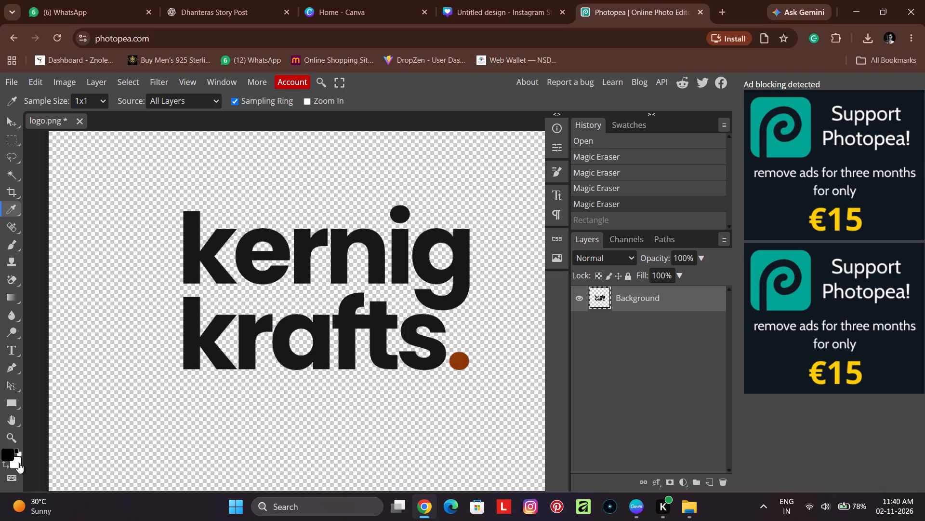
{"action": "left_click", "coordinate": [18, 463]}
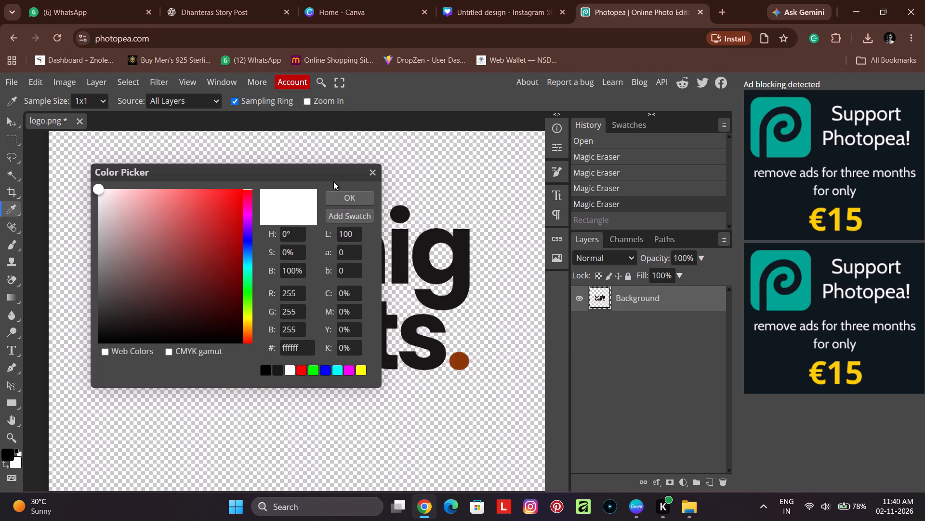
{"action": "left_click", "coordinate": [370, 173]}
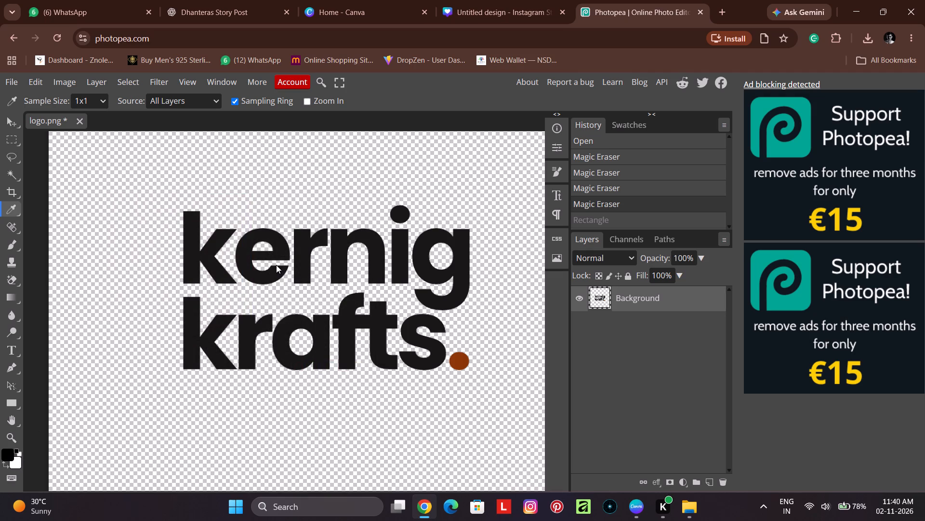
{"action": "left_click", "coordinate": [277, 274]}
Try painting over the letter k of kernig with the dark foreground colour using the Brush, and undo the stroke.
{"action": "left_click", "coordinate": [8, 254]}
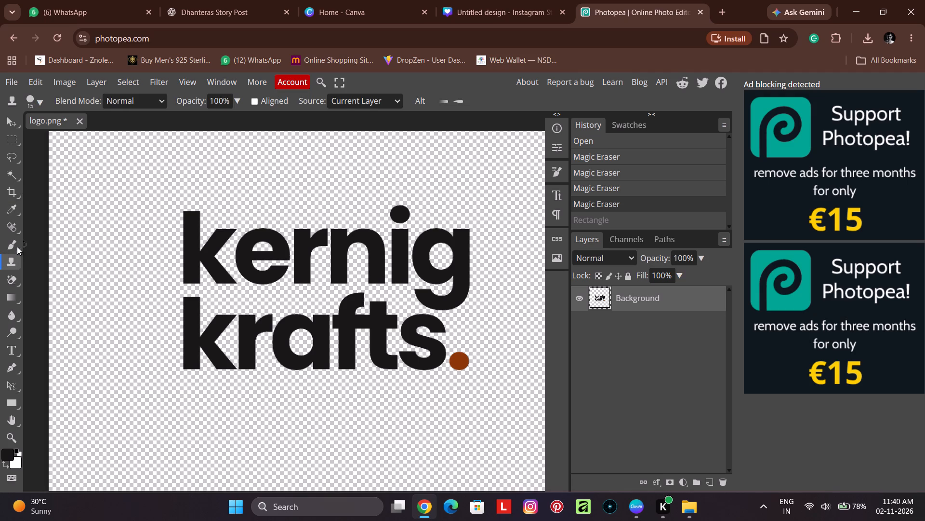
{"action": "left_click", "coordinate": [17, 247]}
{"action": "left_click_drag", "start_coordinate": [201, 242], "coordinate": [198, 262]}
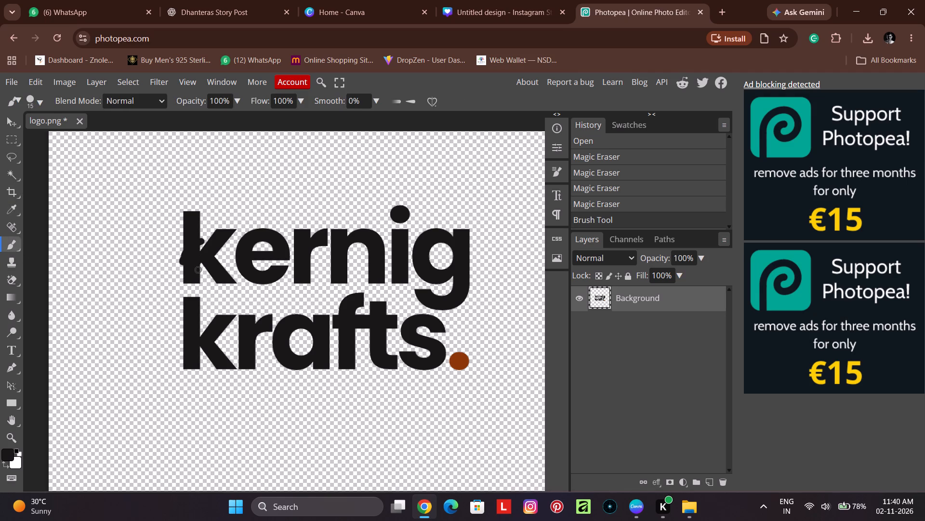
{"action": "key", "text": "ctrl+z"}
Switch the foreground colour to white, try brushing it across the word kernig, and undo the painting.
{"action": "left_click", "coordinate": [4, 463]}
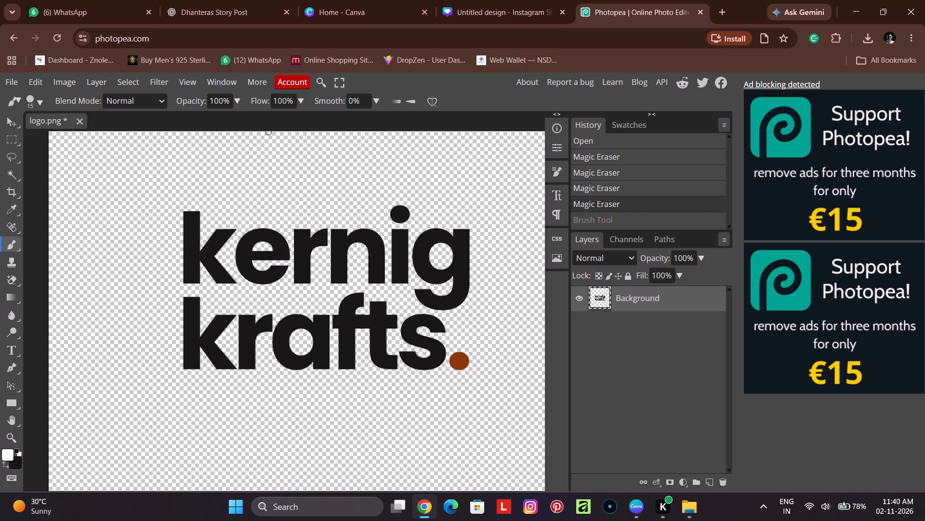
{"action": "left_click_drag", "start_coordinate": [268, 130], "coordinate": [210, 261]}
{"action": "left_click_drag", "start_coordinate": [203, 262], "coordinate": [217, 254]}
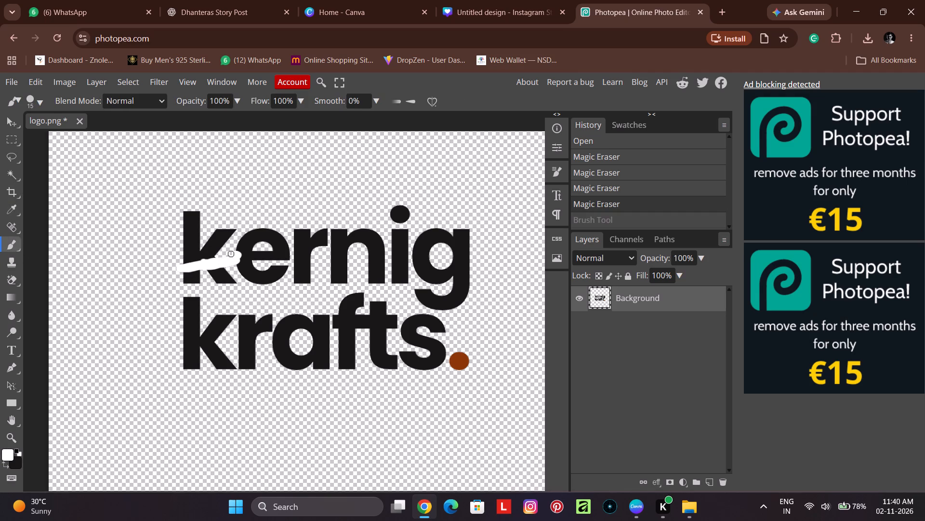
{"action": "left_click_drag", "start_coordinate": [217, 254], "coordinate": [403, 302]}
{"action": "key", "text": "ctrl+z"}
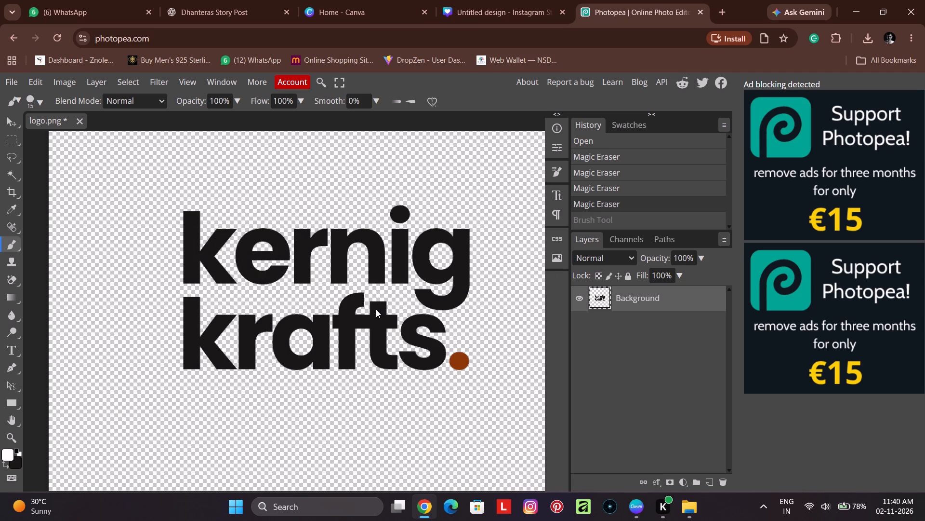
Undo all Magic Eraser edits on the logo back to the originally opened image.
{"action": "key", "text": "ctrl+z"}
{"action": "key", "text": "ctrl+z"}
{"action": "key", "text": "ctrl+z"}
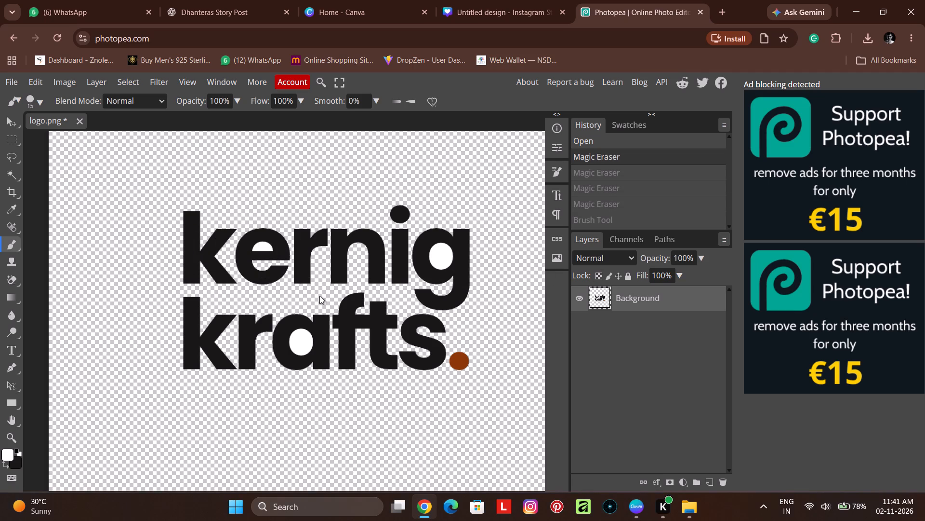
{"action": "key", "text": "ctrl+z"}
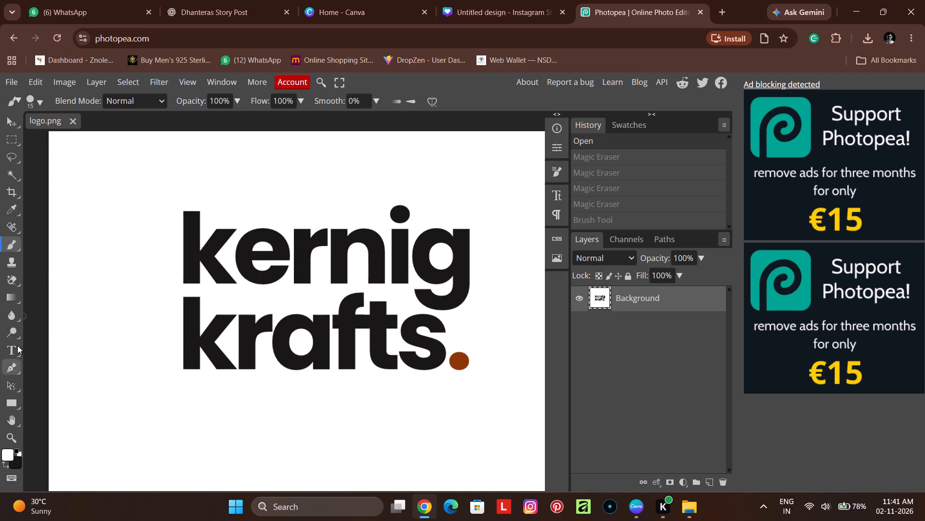
Remove the white background around the logo and inside the letters e, g and a with the Magic Eraser at tolerance 40.
{"action": "left_click", "coordinate": [12, 283]}
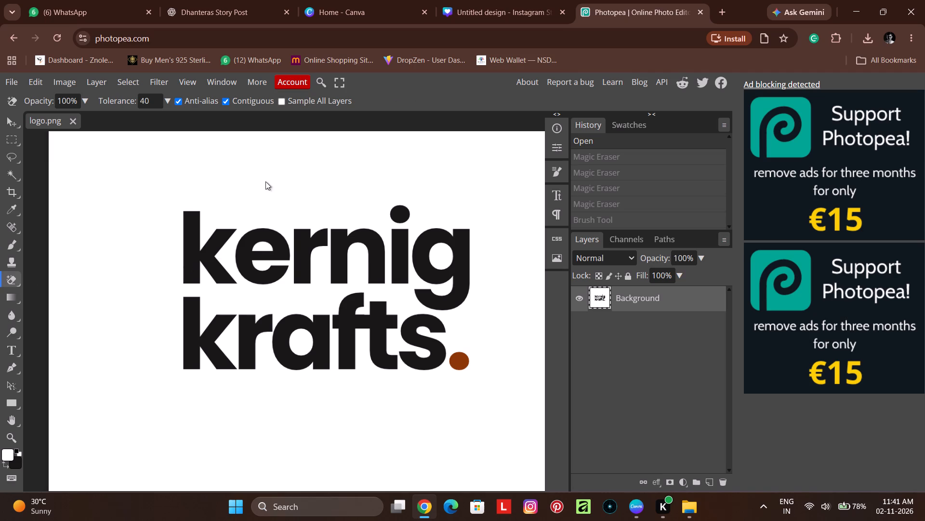
{"action": "left_click", "coordinate": [265, 181]}
{"action": "left_click", "coordinate": [264, 246]}
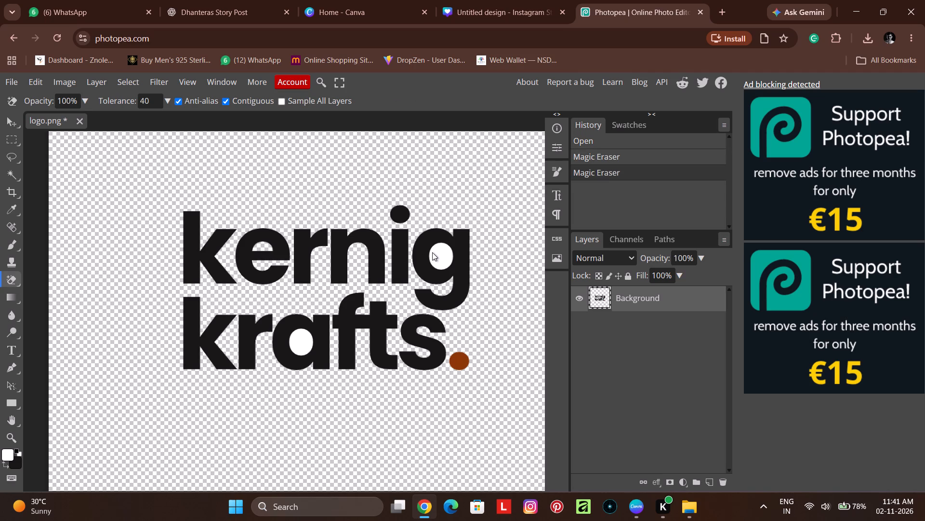
{"action": "left_click", "coordinate": [432, 252]}
{"action": "left_click", "coordinate": [294, 338]}
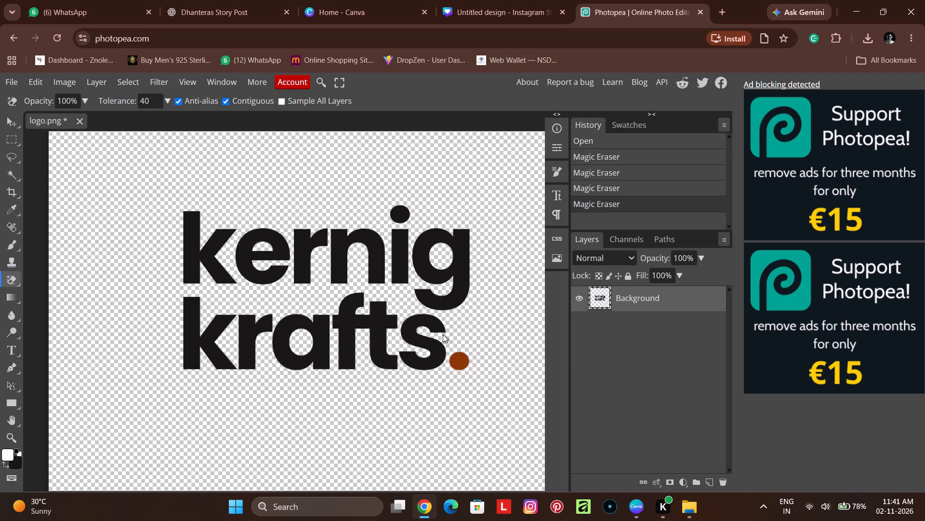
Select a rectangle of about 720 by 430 px around the whole logo and copy it onto a new layer.
{"action": "left_click", "coordinate": [8, 143]}
{"action": "left_click_drag", "start_coordinate": [165, 200], "coordinate": [363, 379]}
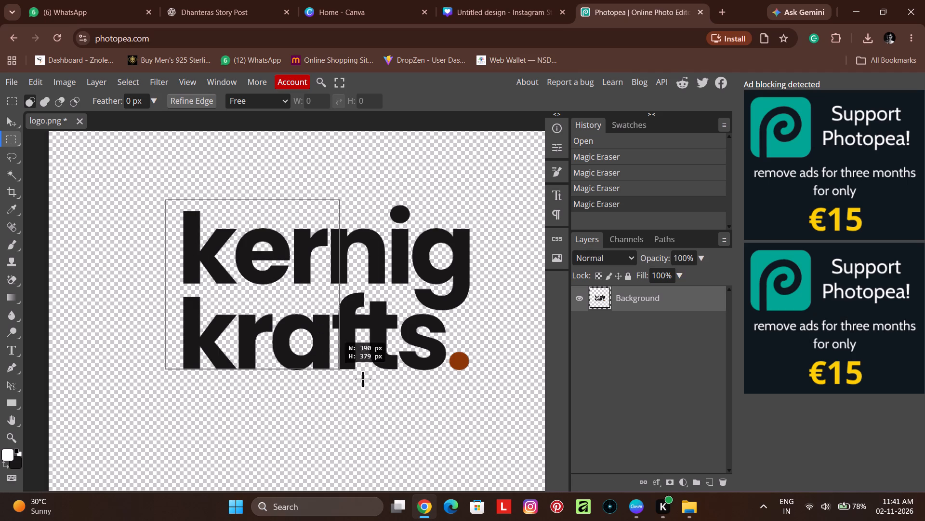
{"action": "left_click_drag", "start_coordinate": [363, 379], "coordinate": [485, 393]}
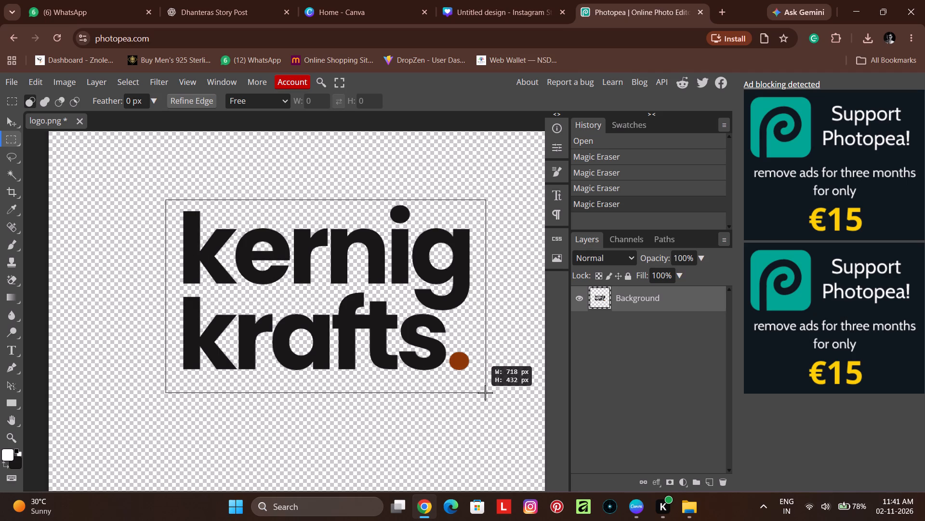
{"action": "left_click_drag", "start_coordinate": [485, 393], "coordinate": [484, 390]}
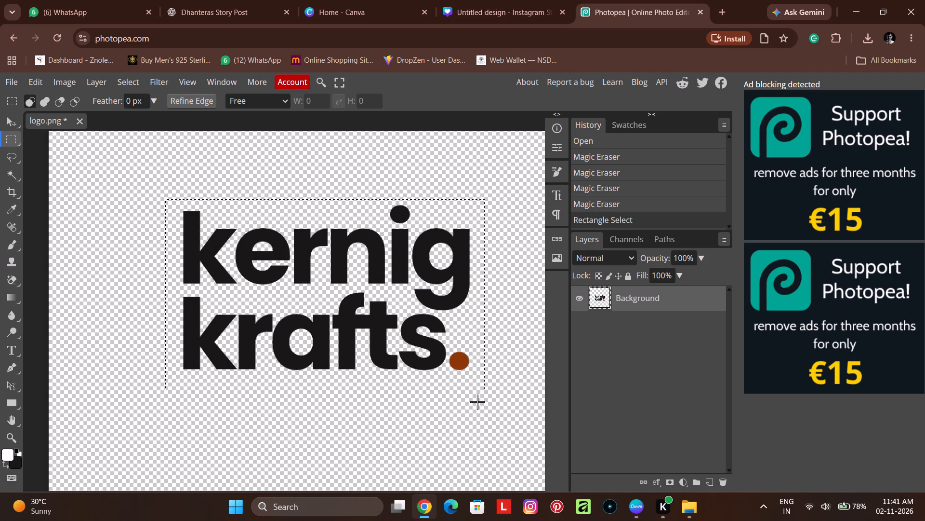
{"action": "key", "text": "ctrl+v"}
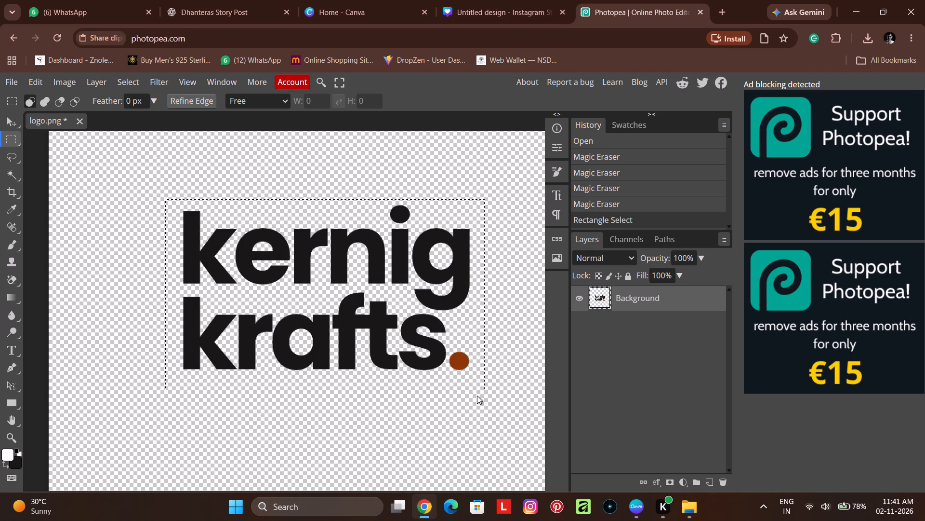
{"action": "left_click", "coordinate": [195, 131]}
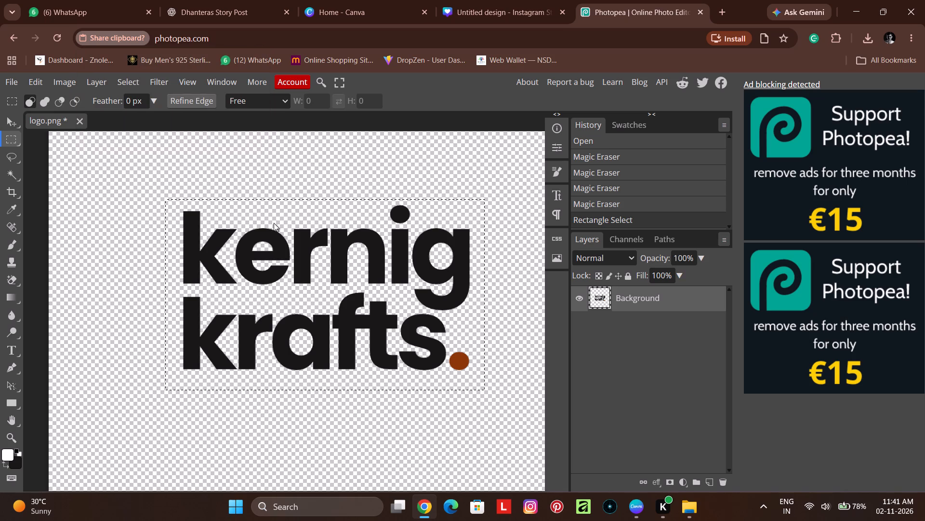
{"action": "key", "text": "ctrl+c"}
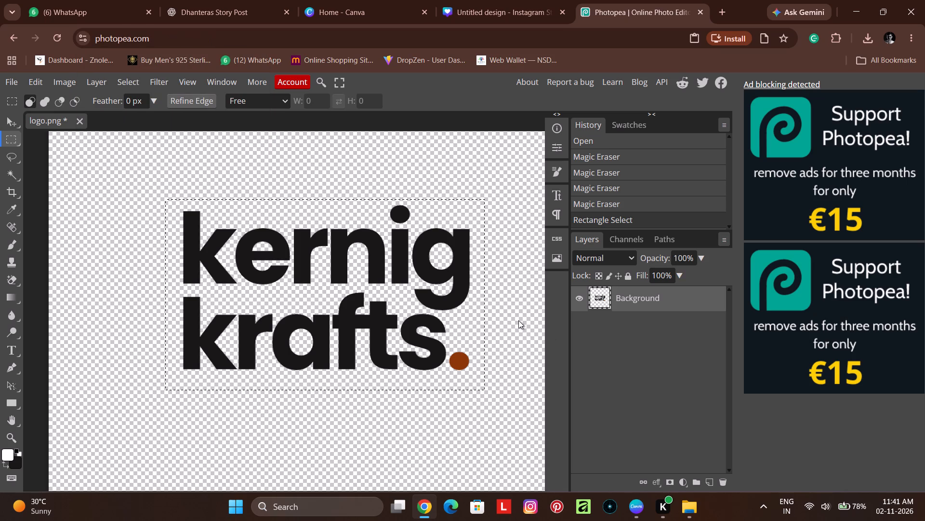
{"action": "key", "text": "ctrl+v"}
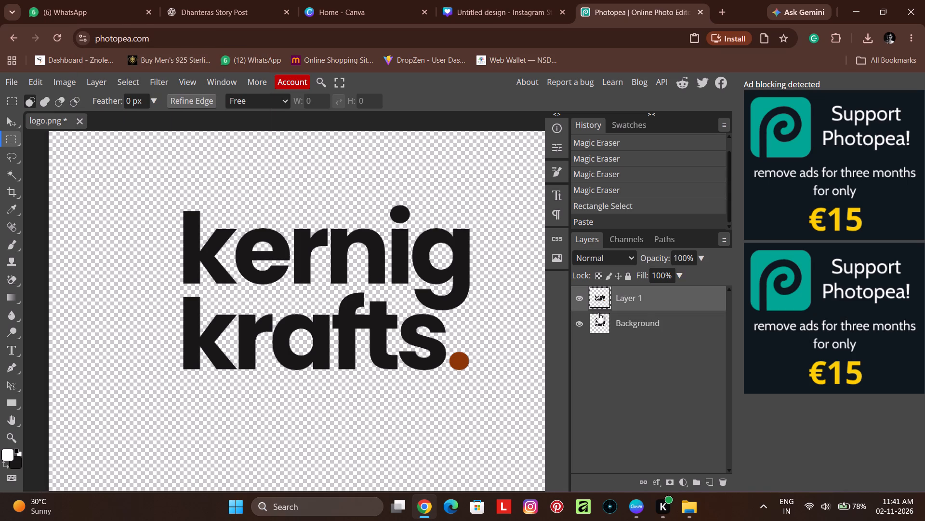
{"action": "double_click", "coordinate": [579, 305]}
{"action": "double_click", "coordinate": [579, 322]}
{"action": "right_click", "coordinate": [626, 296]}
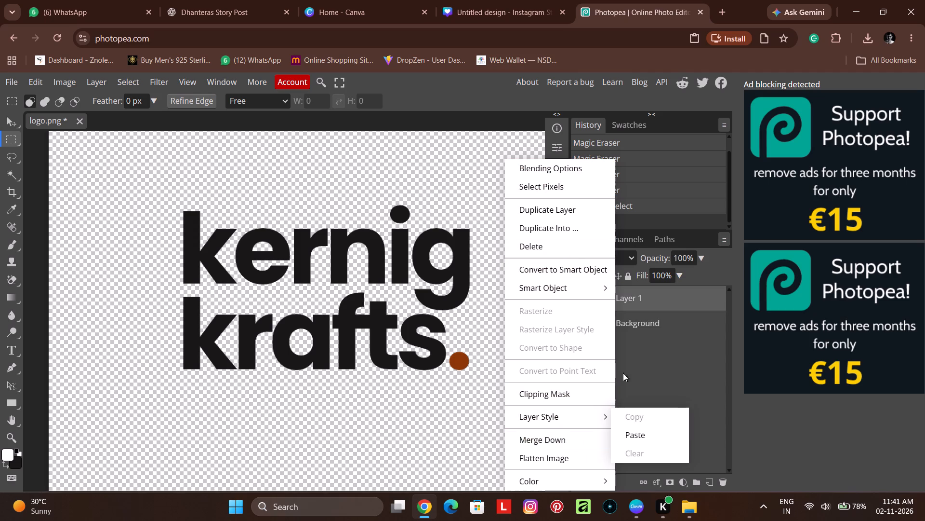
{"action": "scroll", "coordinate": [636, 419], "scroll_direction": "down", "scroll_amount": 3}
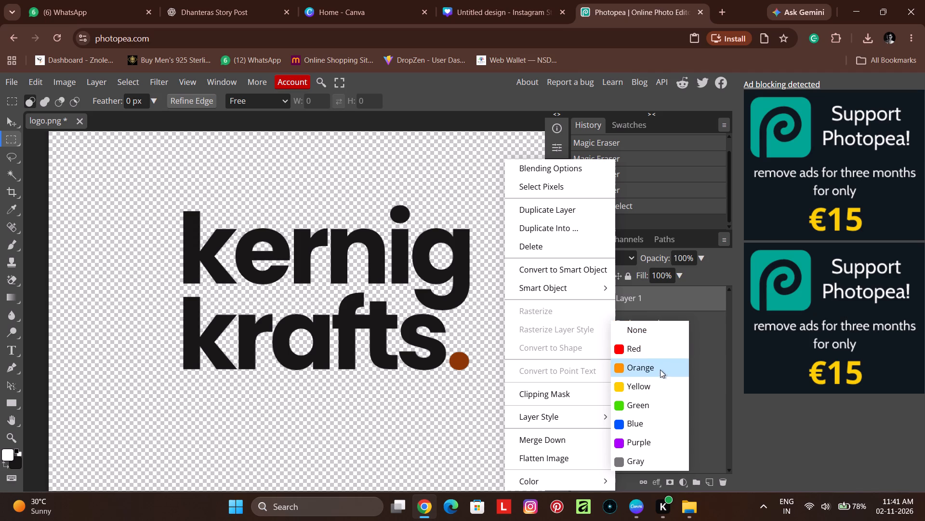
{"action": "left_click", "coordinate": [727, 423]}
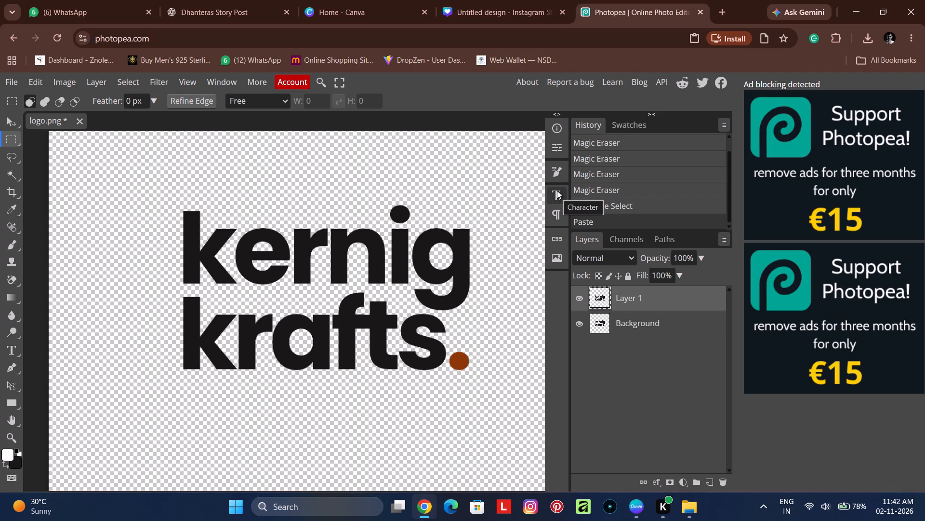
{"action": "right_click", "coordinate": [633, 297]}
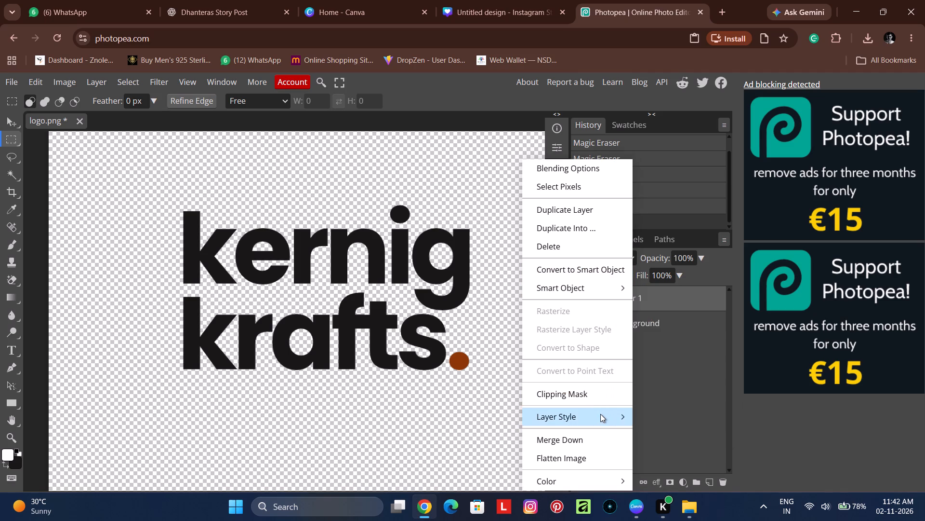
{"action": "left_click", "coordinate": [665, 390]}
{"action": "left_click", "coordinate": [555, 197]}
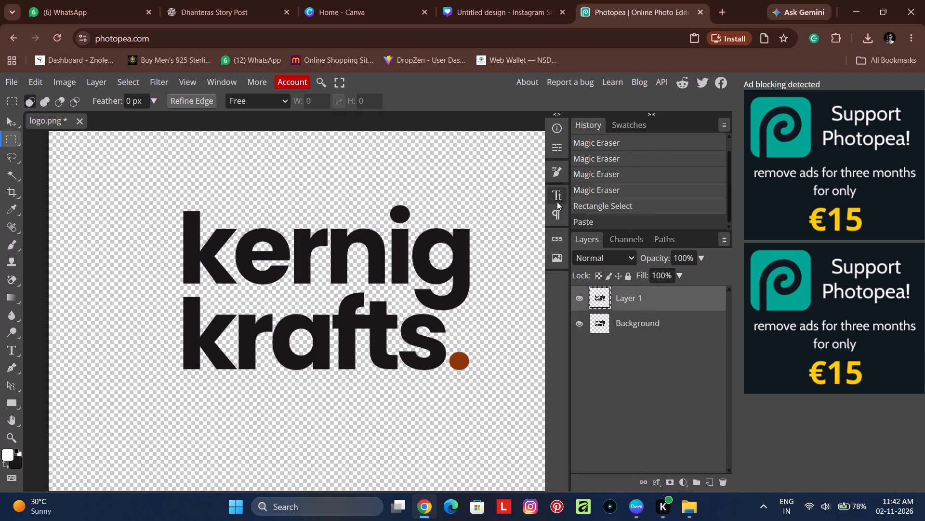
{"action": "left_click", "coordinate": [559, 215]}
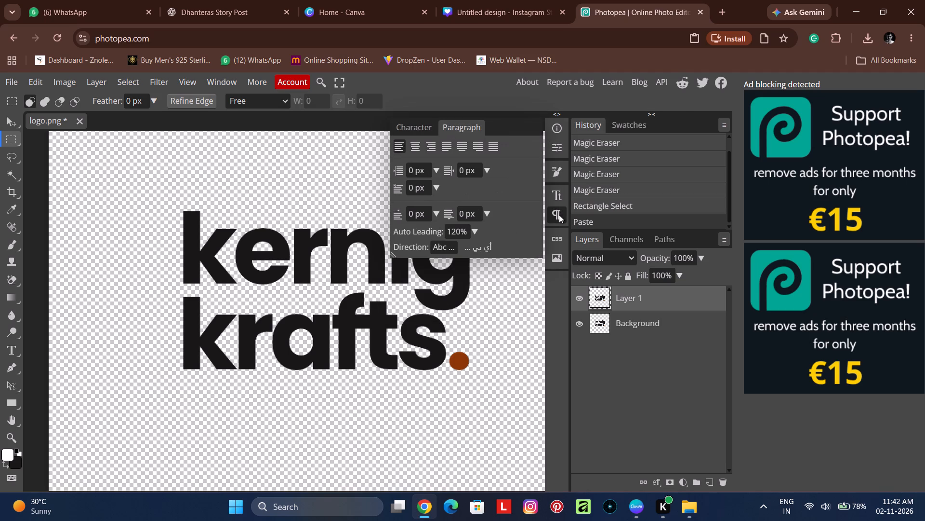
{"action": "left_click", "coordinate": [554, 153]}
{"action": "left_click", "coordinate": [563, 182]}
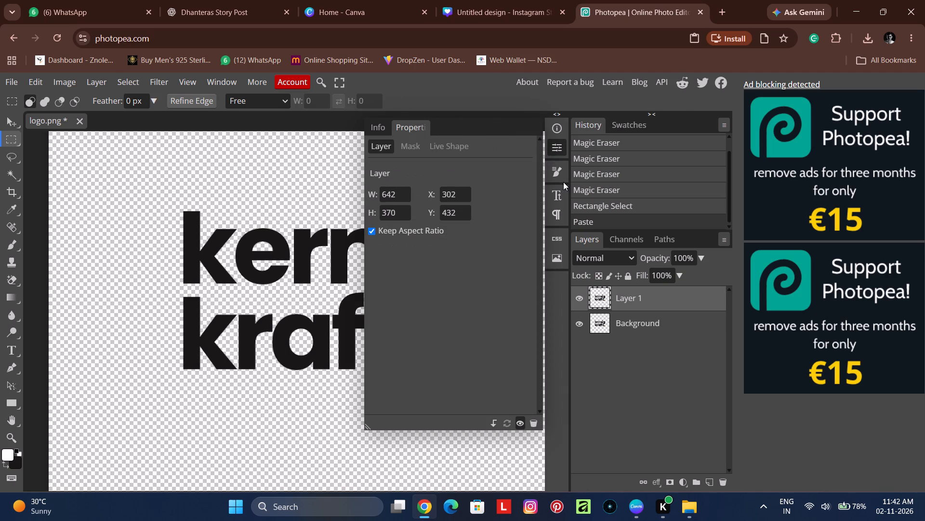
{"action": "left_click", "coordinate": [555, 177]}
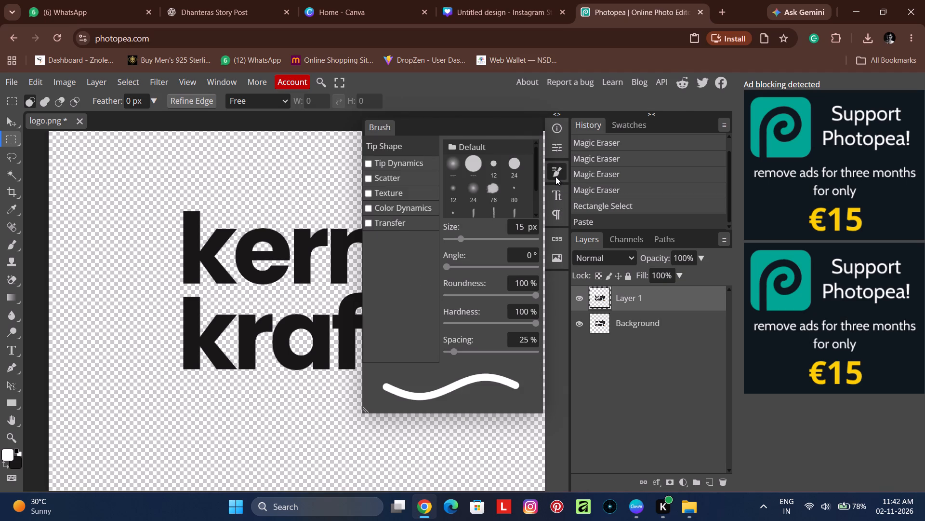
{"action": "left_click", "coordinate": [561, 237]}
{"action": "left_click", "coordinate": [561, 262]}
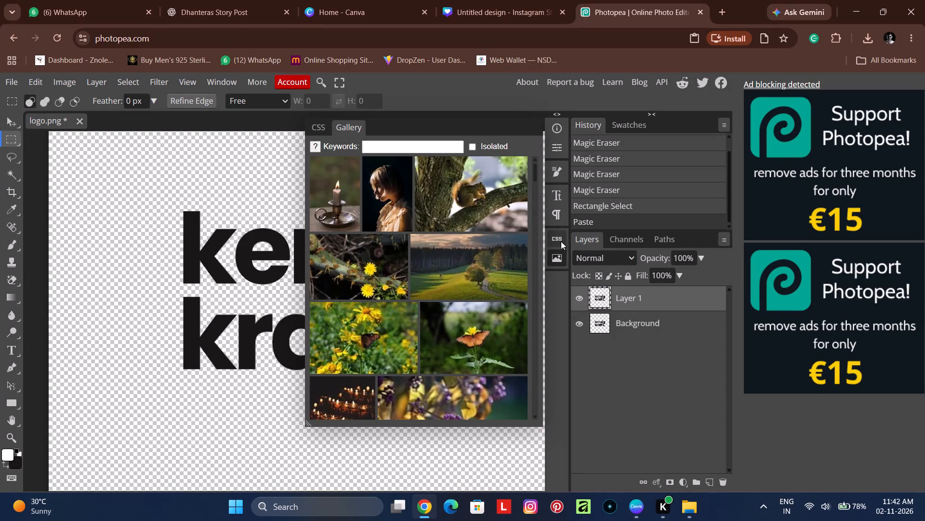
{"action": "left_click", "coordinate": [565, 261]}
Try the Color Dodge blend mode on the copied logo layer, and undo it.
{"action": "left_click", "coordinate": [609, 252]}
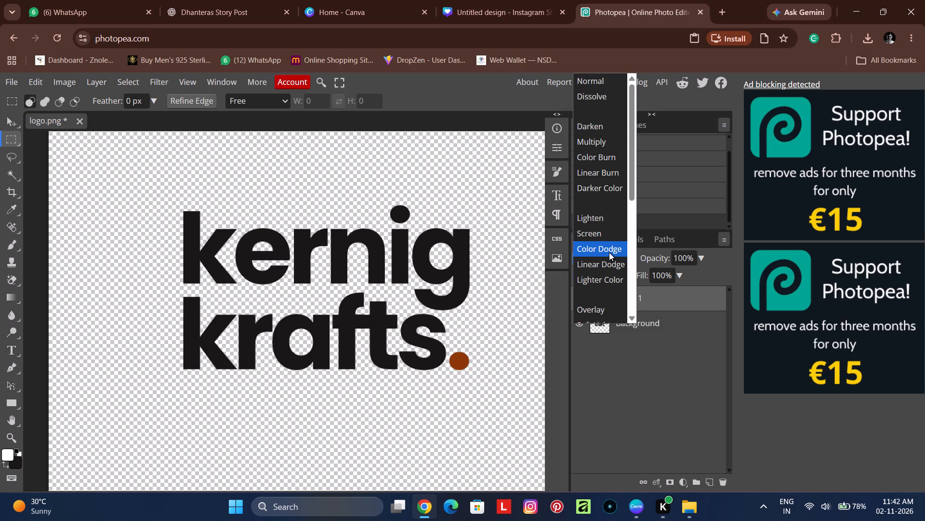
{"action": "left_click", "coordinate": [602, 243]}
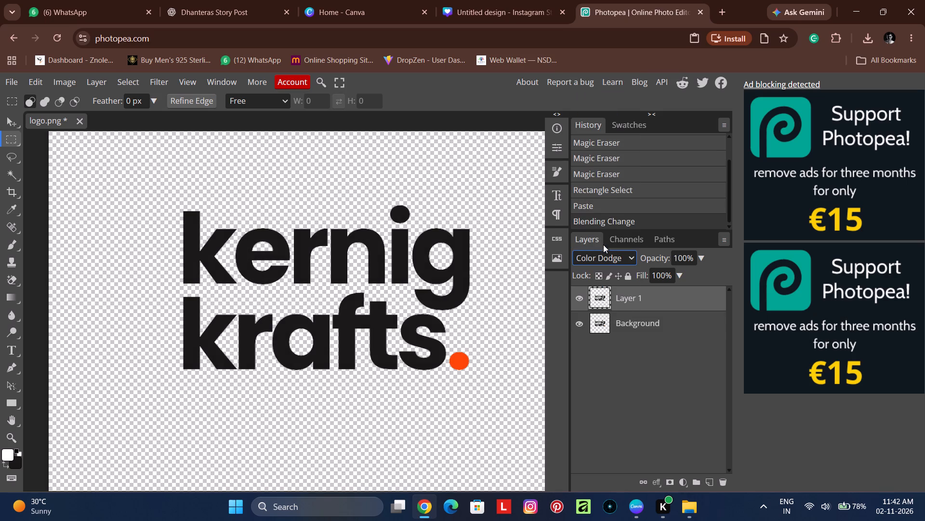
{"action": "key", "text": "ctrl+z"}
Set the blend mode of the copied logo layer to Color.
{"action": "left_click", "coordinate": [624, 266]}
{"action": "left_click", "coordinate": [623, 260]}
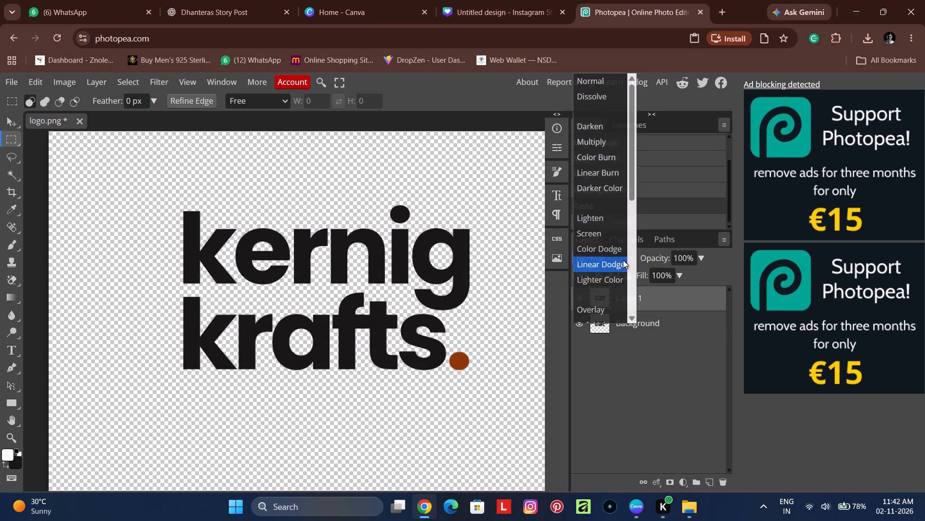
{"action": "scroll", "coordinate": [606, 158], "scroll_direction": "up", "scroll_amount": 2}
{"action": "scroll", "coordinate": [606, 160], "scroll_direction": "down", "scroll_amount": 2}
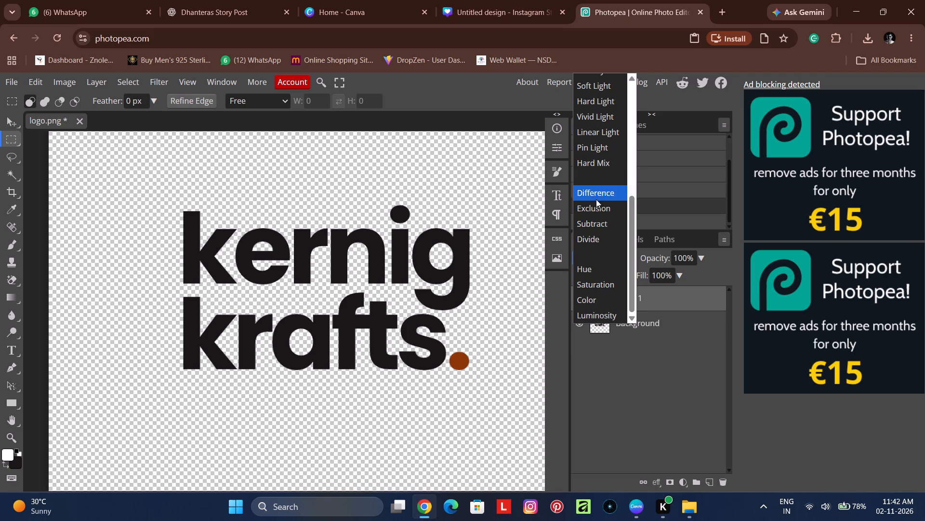
{"action": "scroll", "coordinate": [596, 215], "scroll_direction": "down", "scroll_amount": 2}
{"action": "left_click", "coordinate": [588, 300]}
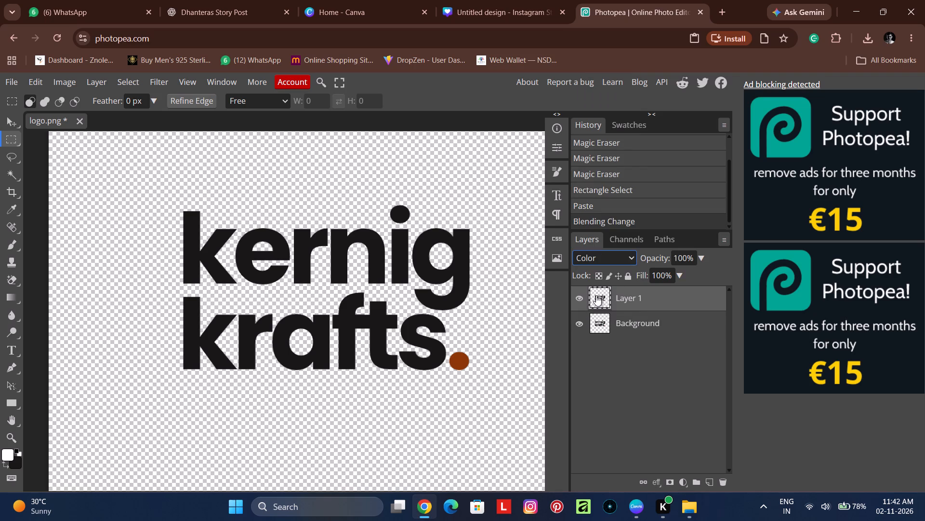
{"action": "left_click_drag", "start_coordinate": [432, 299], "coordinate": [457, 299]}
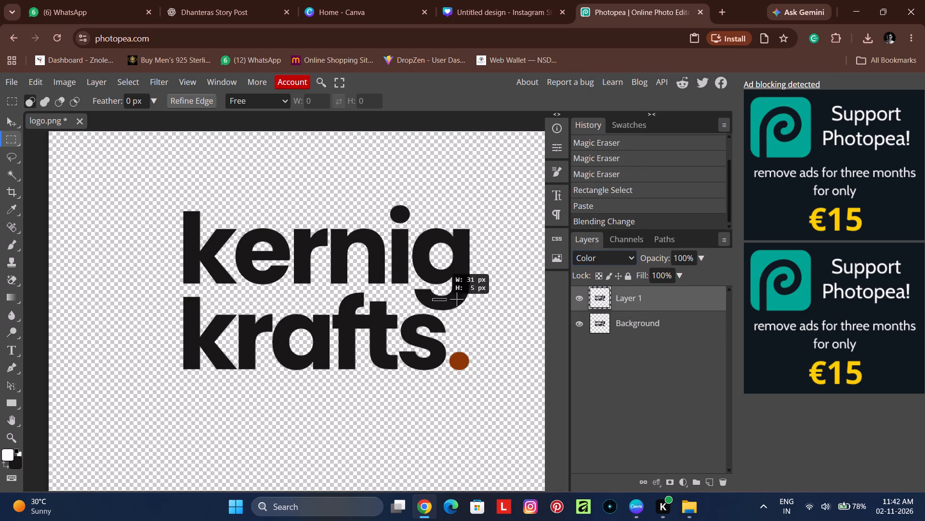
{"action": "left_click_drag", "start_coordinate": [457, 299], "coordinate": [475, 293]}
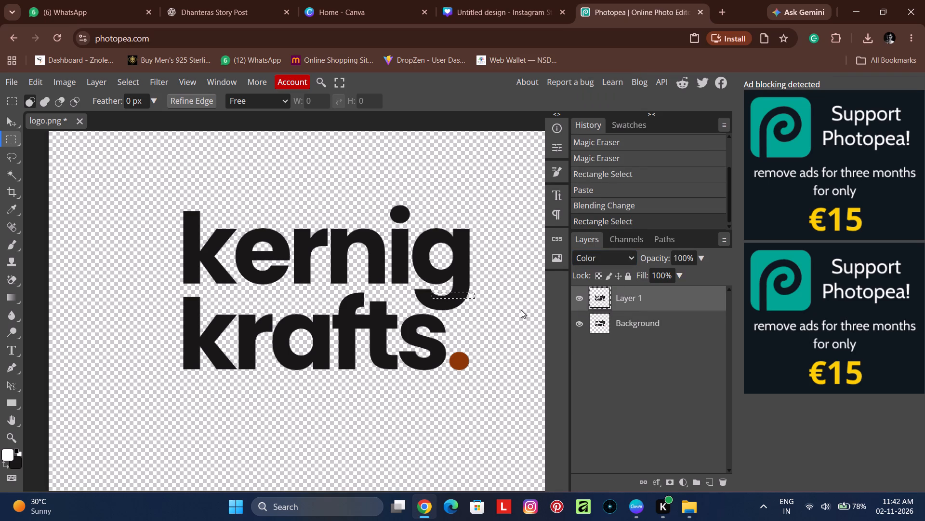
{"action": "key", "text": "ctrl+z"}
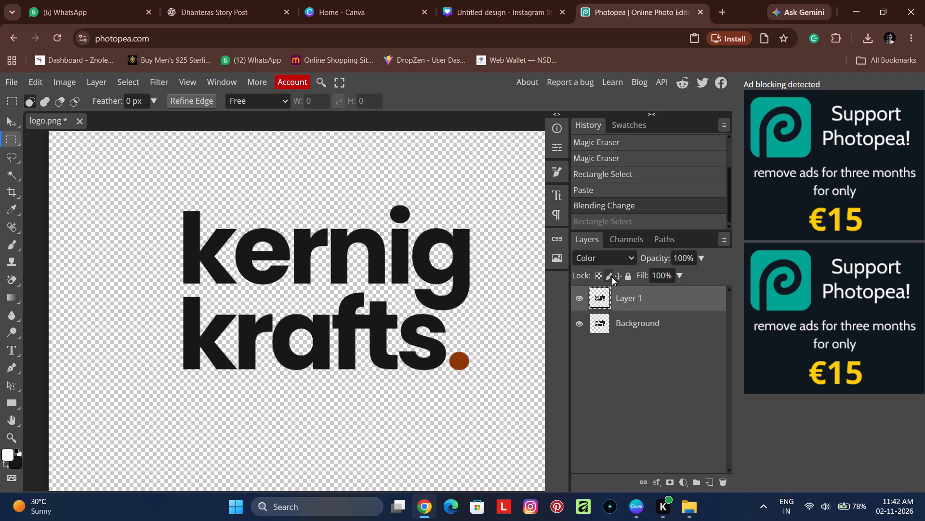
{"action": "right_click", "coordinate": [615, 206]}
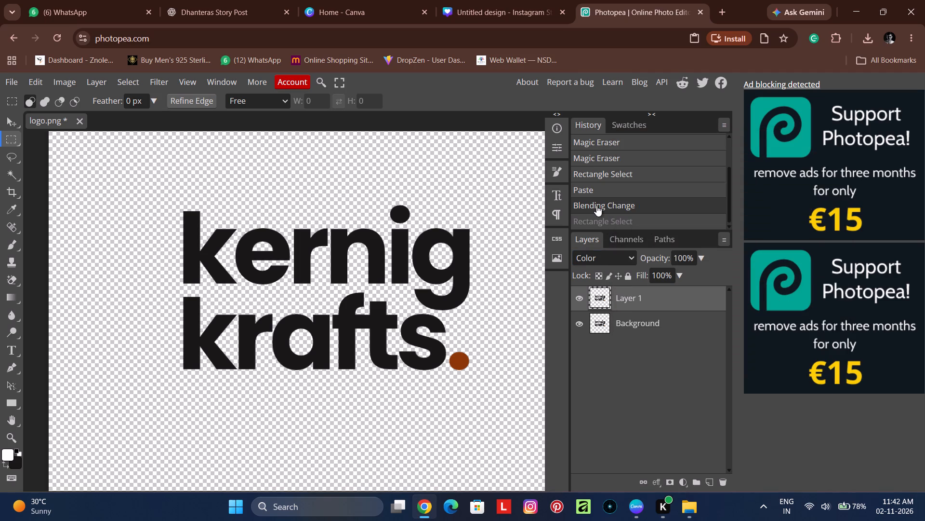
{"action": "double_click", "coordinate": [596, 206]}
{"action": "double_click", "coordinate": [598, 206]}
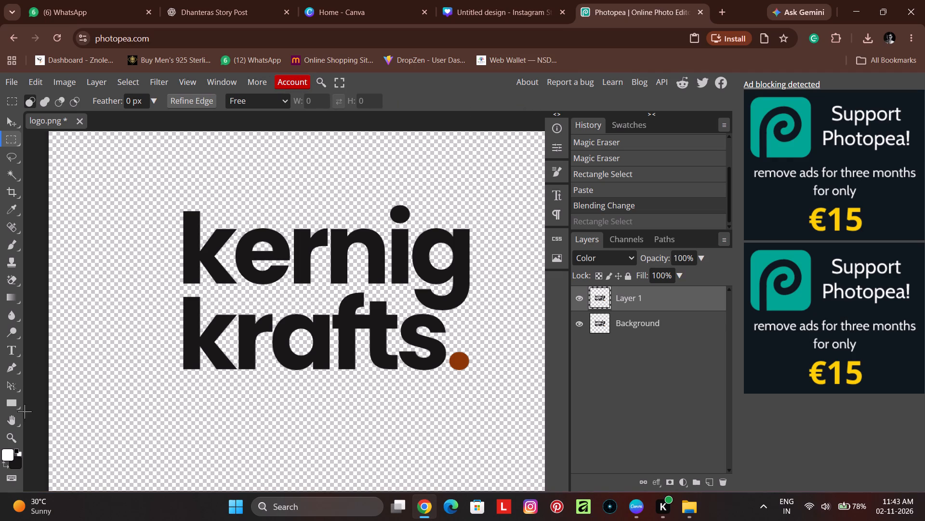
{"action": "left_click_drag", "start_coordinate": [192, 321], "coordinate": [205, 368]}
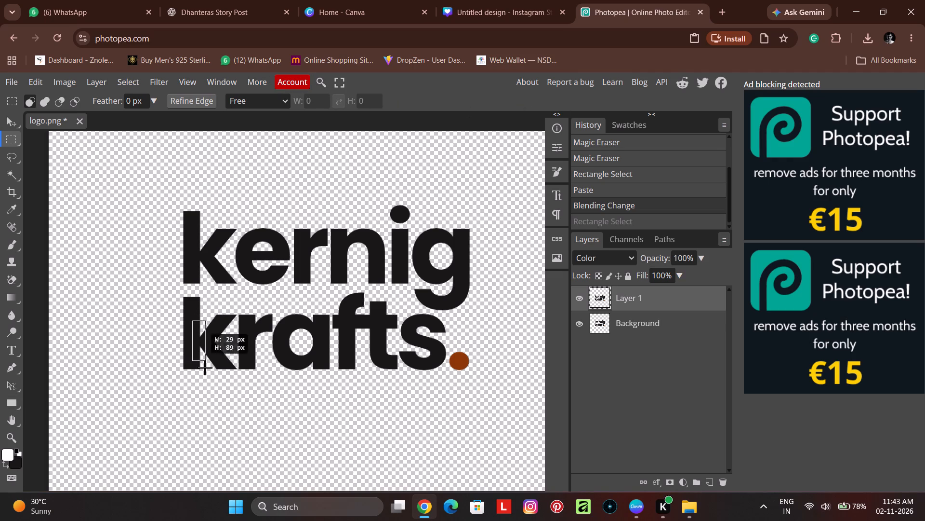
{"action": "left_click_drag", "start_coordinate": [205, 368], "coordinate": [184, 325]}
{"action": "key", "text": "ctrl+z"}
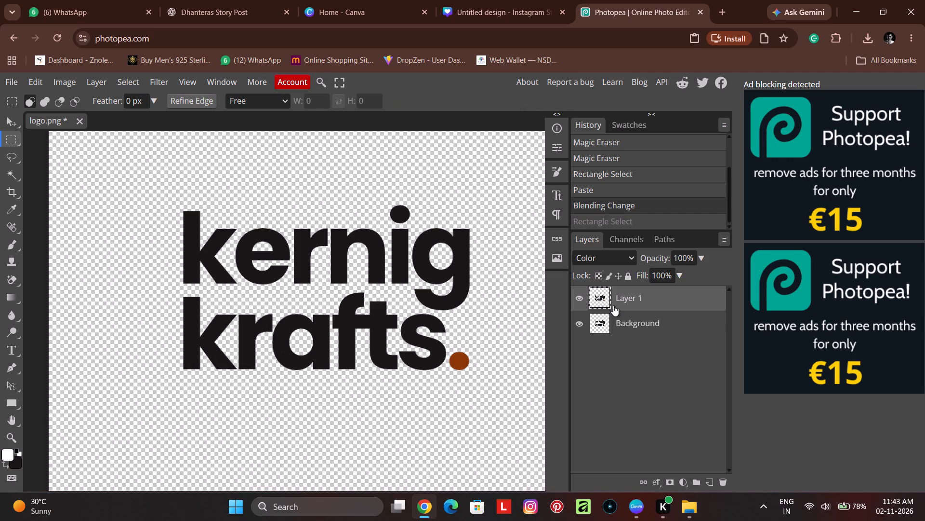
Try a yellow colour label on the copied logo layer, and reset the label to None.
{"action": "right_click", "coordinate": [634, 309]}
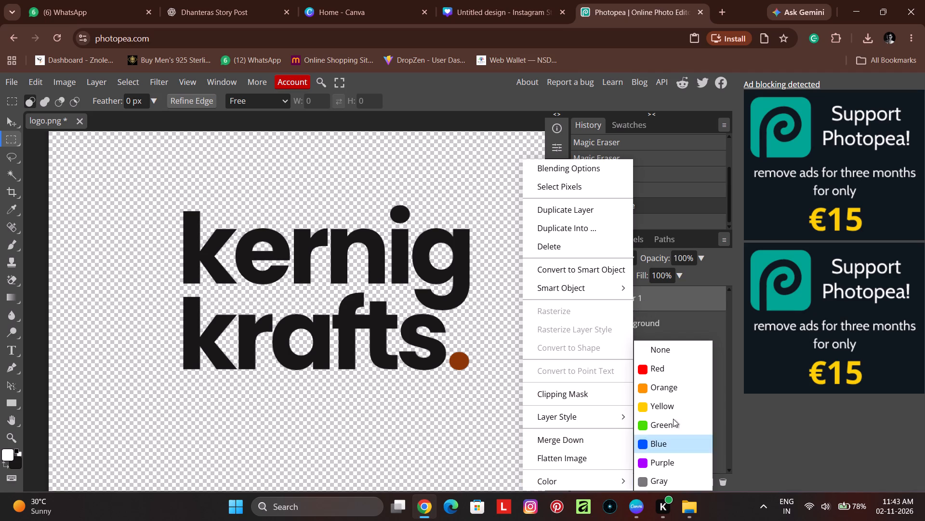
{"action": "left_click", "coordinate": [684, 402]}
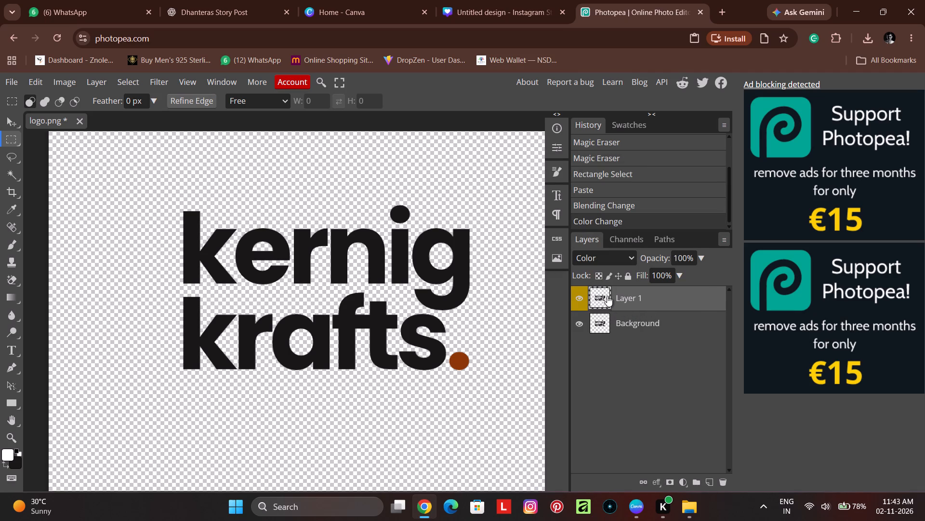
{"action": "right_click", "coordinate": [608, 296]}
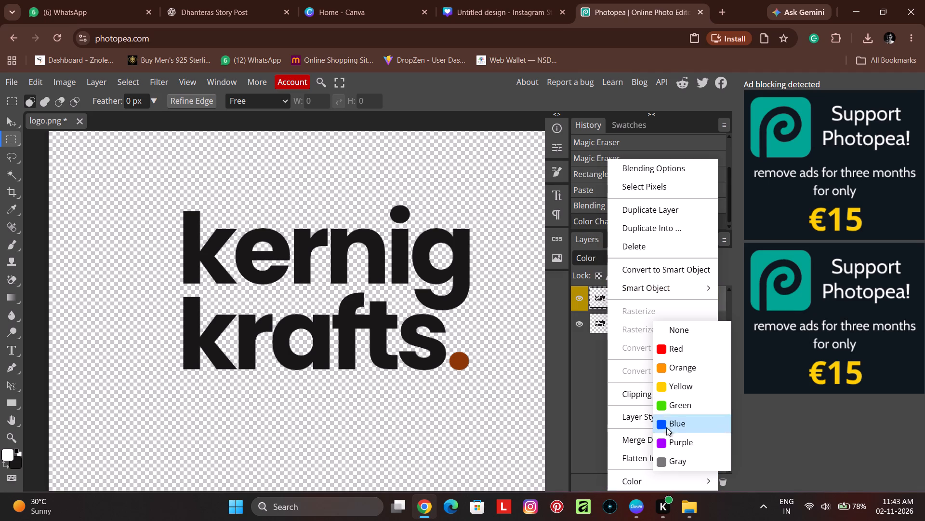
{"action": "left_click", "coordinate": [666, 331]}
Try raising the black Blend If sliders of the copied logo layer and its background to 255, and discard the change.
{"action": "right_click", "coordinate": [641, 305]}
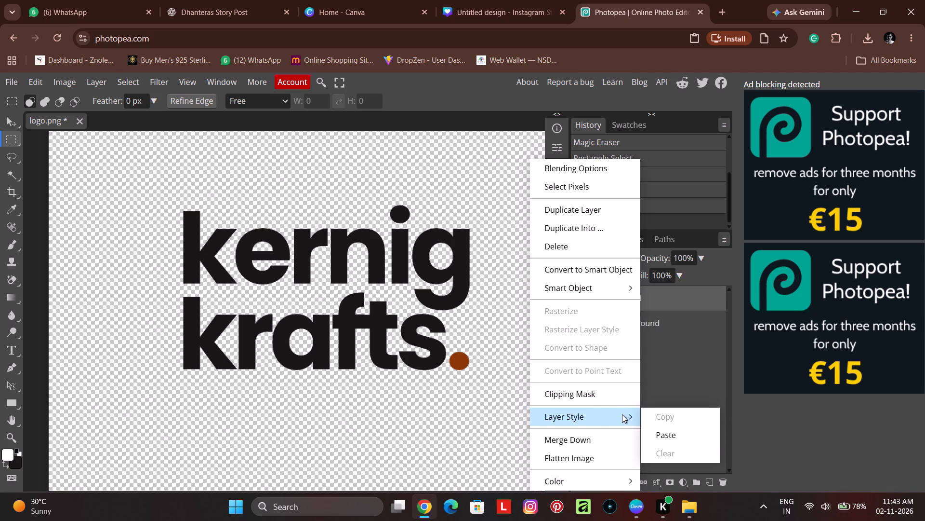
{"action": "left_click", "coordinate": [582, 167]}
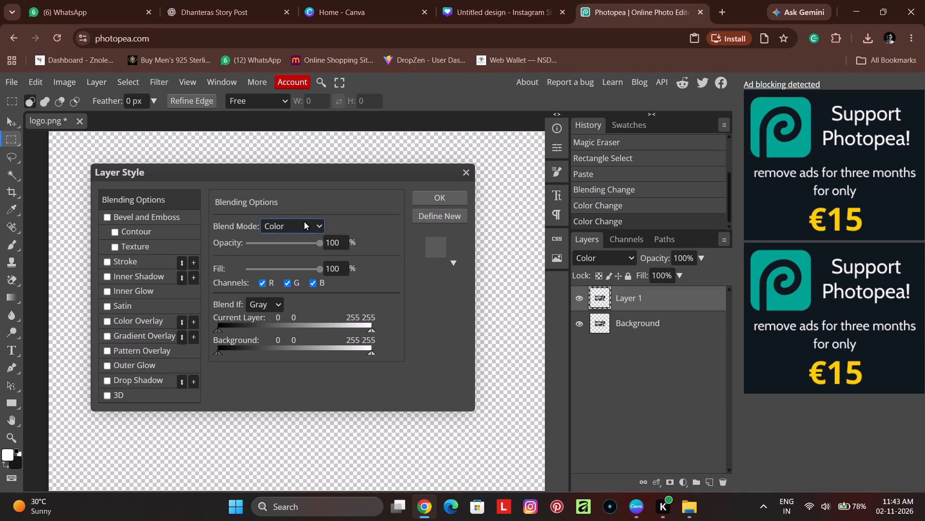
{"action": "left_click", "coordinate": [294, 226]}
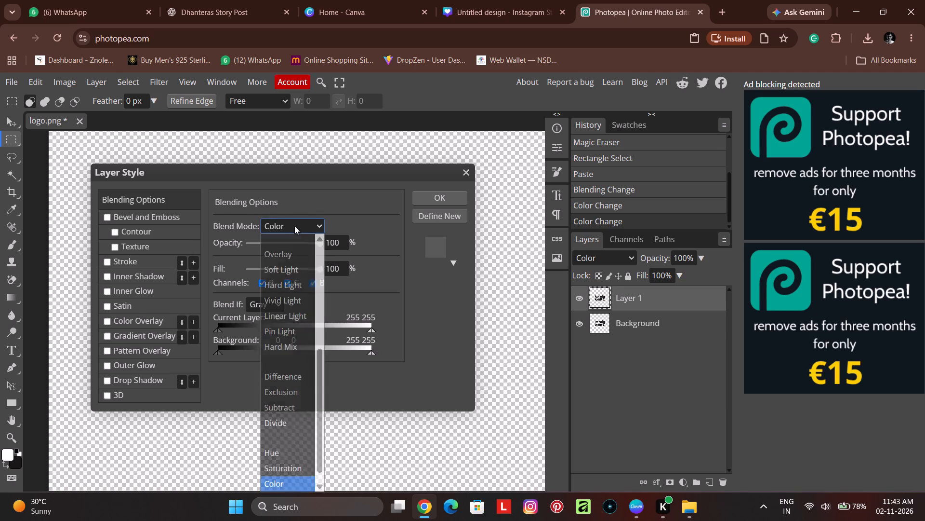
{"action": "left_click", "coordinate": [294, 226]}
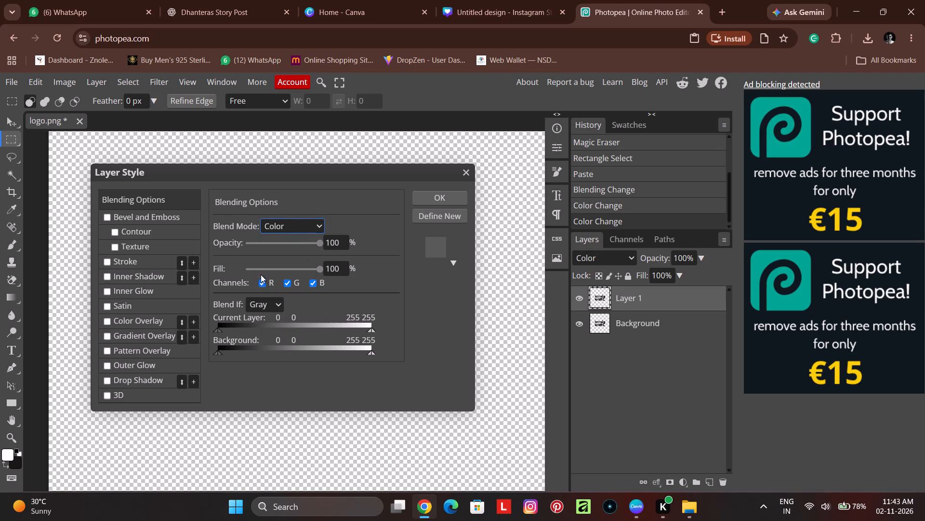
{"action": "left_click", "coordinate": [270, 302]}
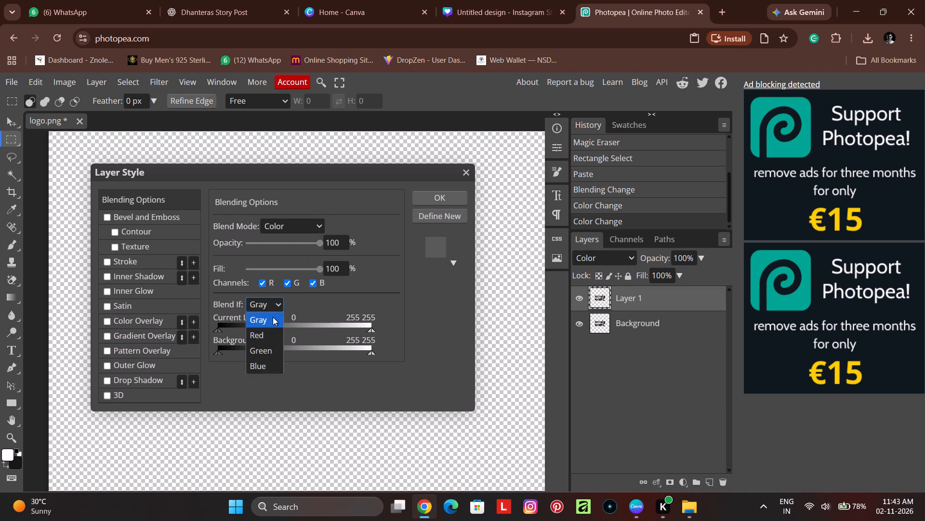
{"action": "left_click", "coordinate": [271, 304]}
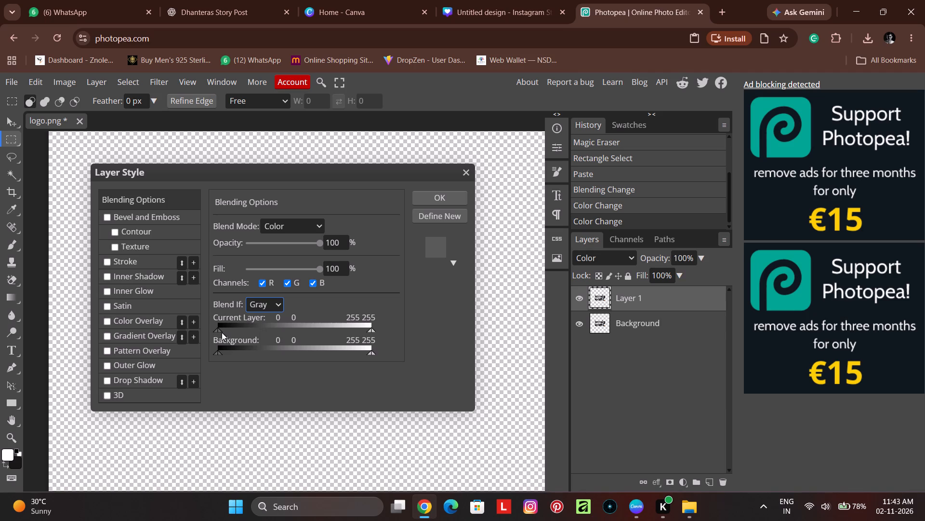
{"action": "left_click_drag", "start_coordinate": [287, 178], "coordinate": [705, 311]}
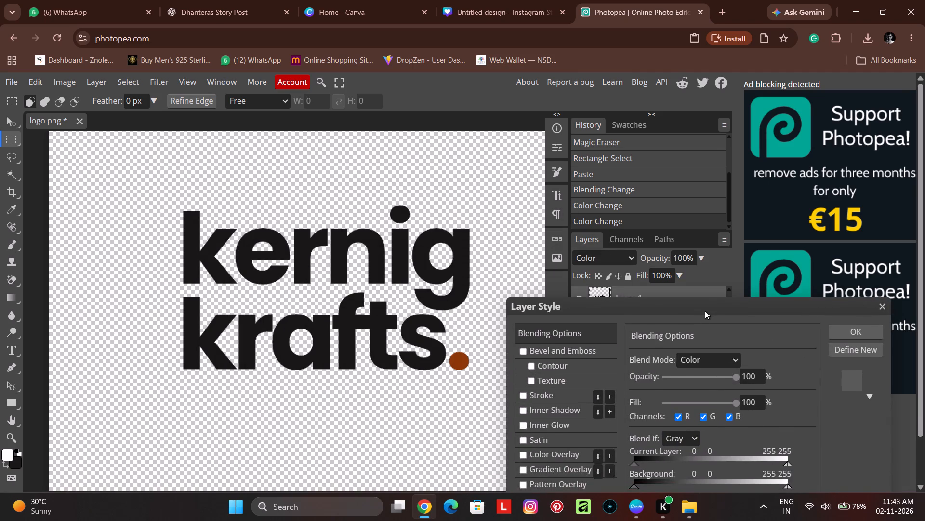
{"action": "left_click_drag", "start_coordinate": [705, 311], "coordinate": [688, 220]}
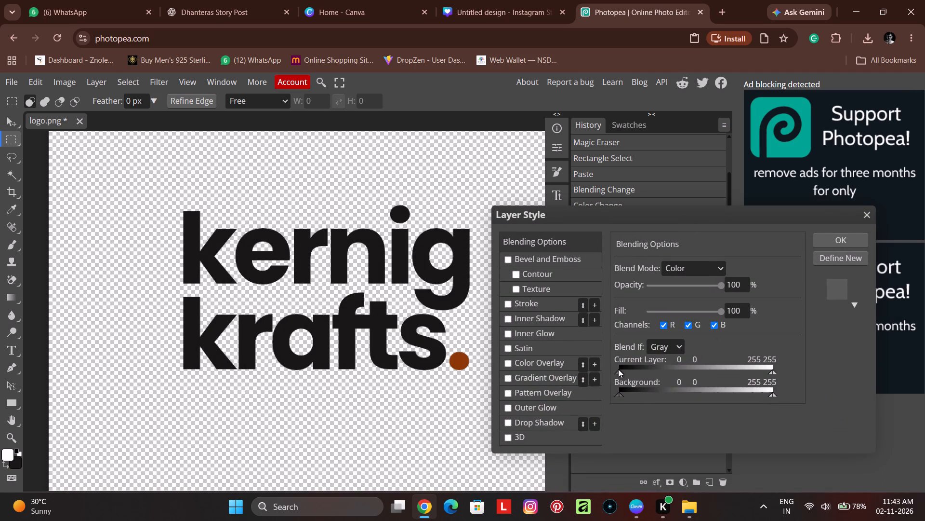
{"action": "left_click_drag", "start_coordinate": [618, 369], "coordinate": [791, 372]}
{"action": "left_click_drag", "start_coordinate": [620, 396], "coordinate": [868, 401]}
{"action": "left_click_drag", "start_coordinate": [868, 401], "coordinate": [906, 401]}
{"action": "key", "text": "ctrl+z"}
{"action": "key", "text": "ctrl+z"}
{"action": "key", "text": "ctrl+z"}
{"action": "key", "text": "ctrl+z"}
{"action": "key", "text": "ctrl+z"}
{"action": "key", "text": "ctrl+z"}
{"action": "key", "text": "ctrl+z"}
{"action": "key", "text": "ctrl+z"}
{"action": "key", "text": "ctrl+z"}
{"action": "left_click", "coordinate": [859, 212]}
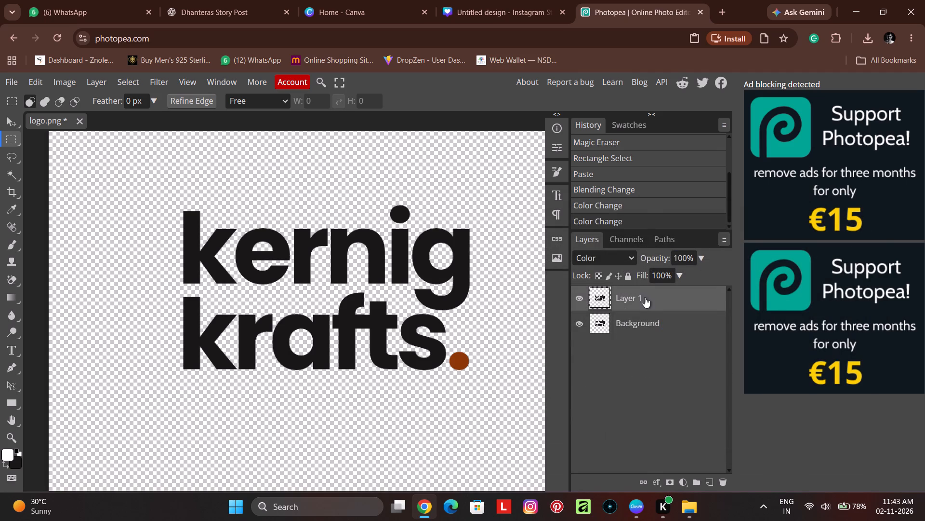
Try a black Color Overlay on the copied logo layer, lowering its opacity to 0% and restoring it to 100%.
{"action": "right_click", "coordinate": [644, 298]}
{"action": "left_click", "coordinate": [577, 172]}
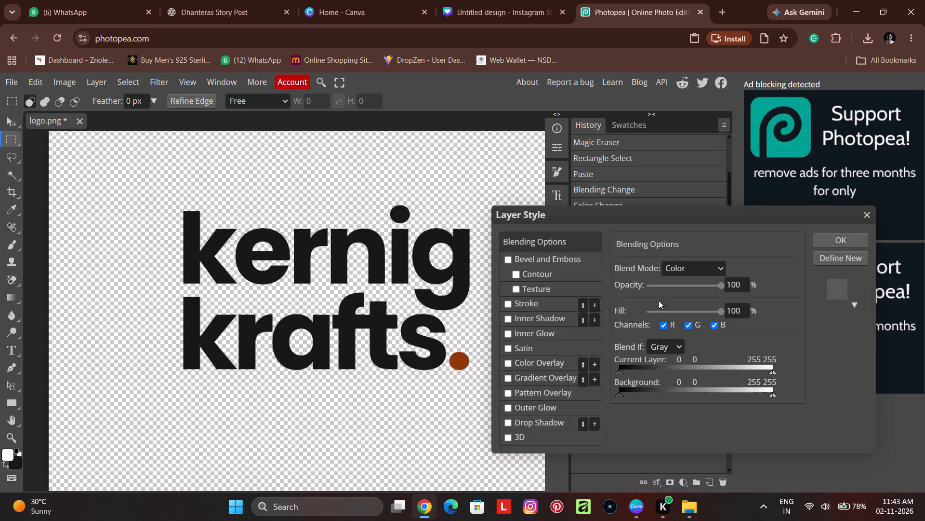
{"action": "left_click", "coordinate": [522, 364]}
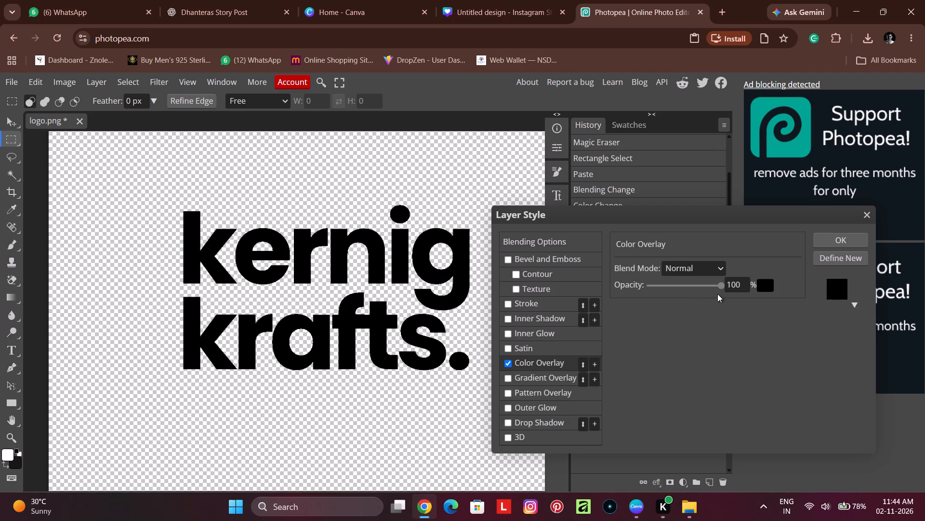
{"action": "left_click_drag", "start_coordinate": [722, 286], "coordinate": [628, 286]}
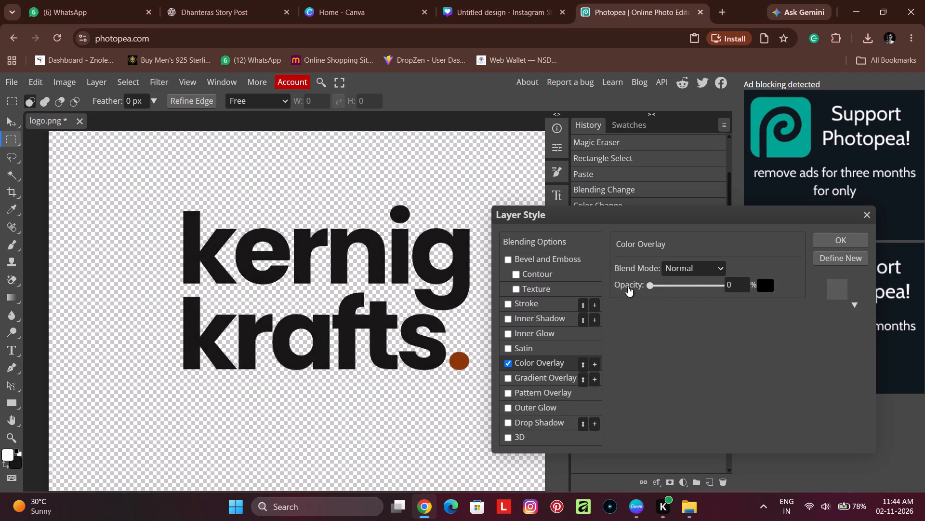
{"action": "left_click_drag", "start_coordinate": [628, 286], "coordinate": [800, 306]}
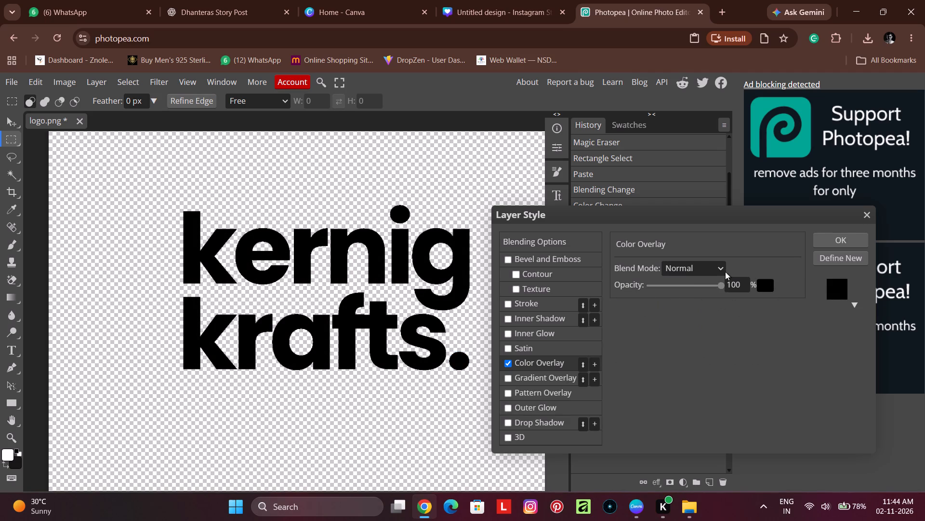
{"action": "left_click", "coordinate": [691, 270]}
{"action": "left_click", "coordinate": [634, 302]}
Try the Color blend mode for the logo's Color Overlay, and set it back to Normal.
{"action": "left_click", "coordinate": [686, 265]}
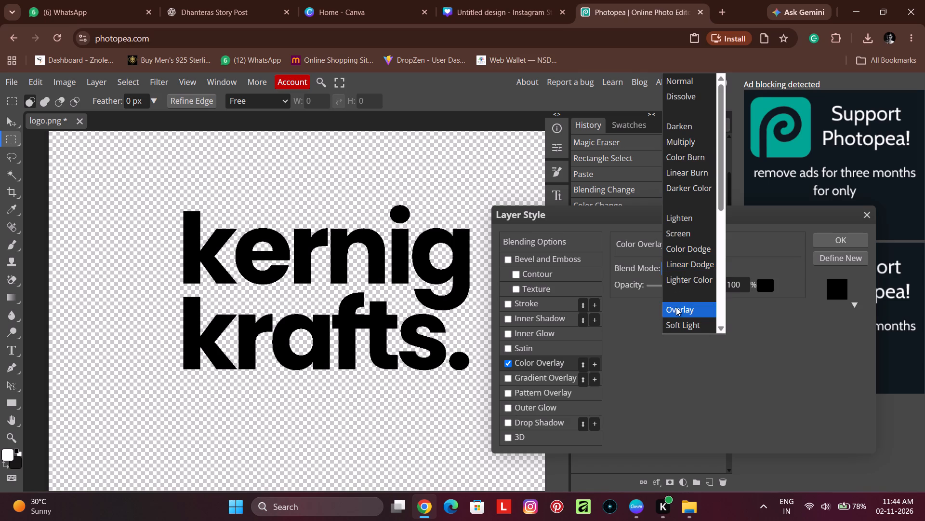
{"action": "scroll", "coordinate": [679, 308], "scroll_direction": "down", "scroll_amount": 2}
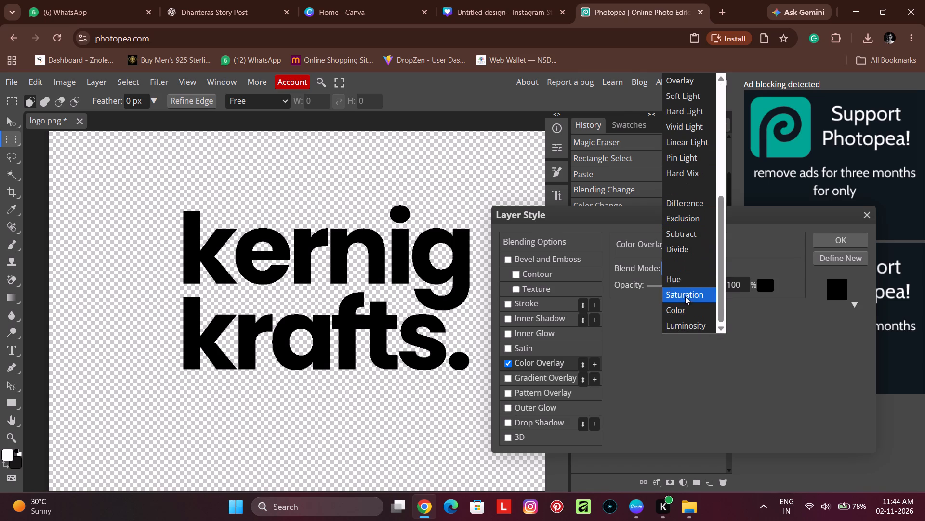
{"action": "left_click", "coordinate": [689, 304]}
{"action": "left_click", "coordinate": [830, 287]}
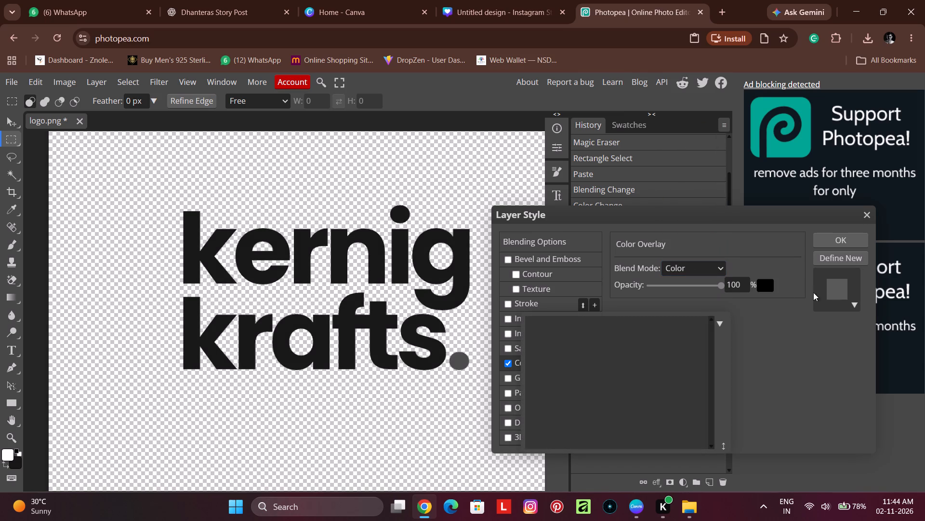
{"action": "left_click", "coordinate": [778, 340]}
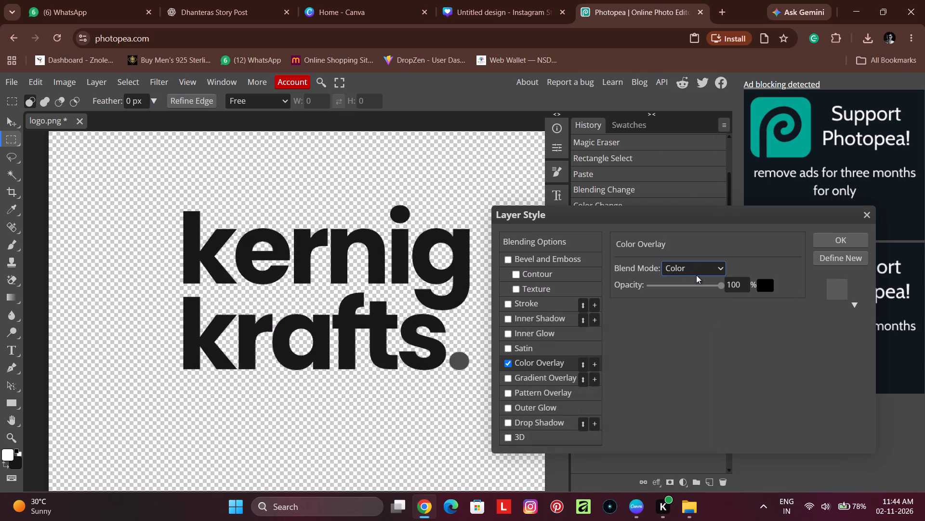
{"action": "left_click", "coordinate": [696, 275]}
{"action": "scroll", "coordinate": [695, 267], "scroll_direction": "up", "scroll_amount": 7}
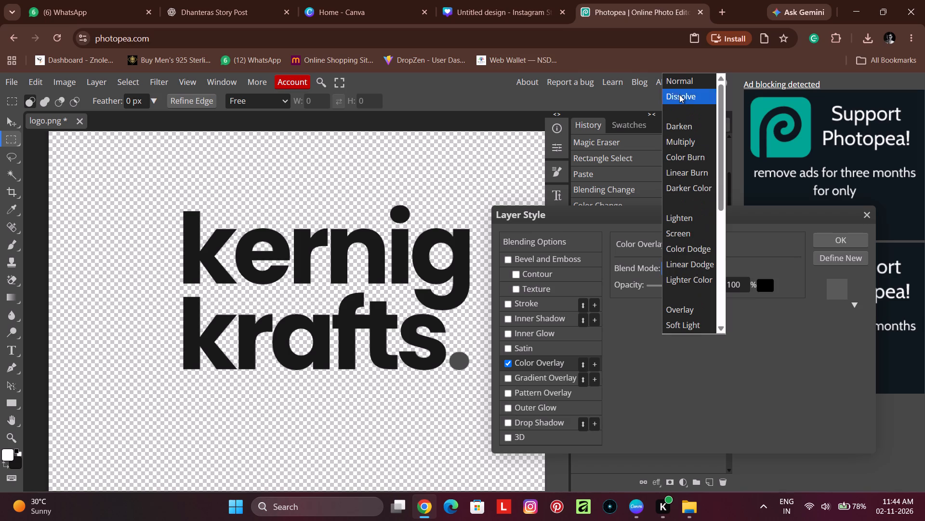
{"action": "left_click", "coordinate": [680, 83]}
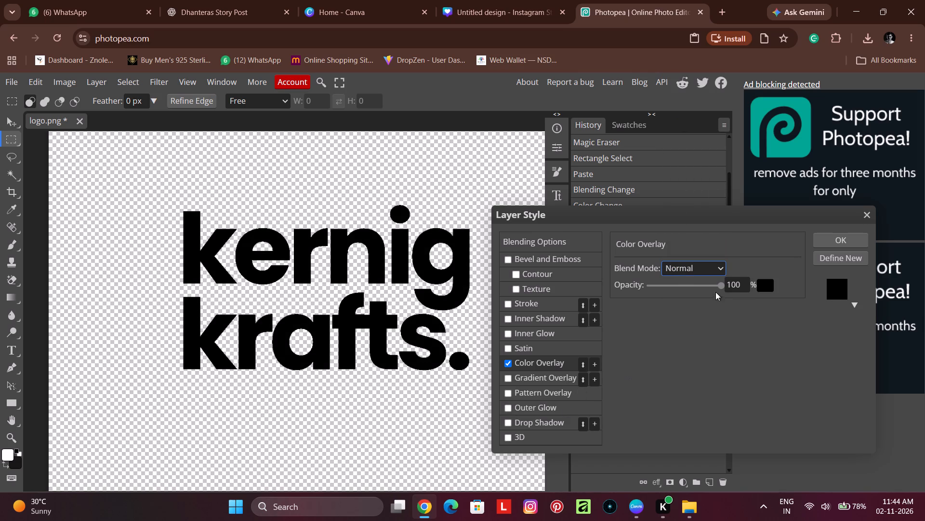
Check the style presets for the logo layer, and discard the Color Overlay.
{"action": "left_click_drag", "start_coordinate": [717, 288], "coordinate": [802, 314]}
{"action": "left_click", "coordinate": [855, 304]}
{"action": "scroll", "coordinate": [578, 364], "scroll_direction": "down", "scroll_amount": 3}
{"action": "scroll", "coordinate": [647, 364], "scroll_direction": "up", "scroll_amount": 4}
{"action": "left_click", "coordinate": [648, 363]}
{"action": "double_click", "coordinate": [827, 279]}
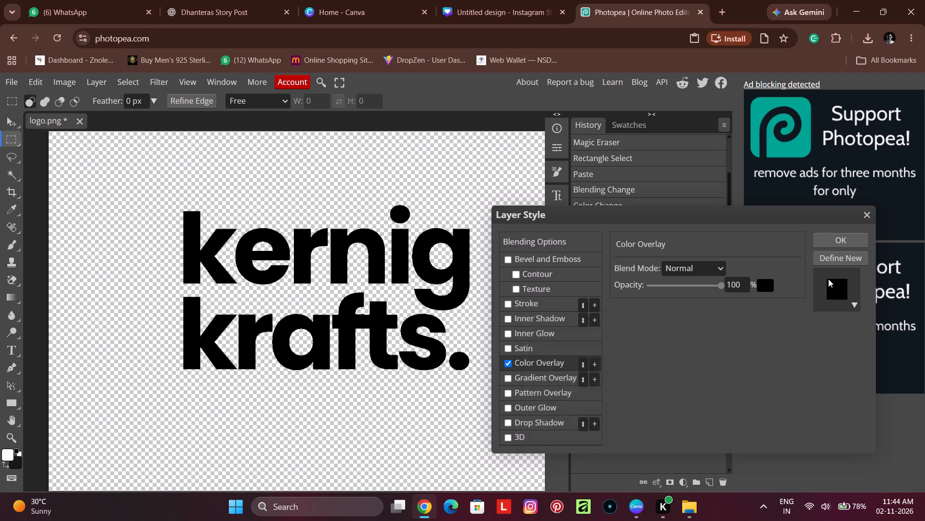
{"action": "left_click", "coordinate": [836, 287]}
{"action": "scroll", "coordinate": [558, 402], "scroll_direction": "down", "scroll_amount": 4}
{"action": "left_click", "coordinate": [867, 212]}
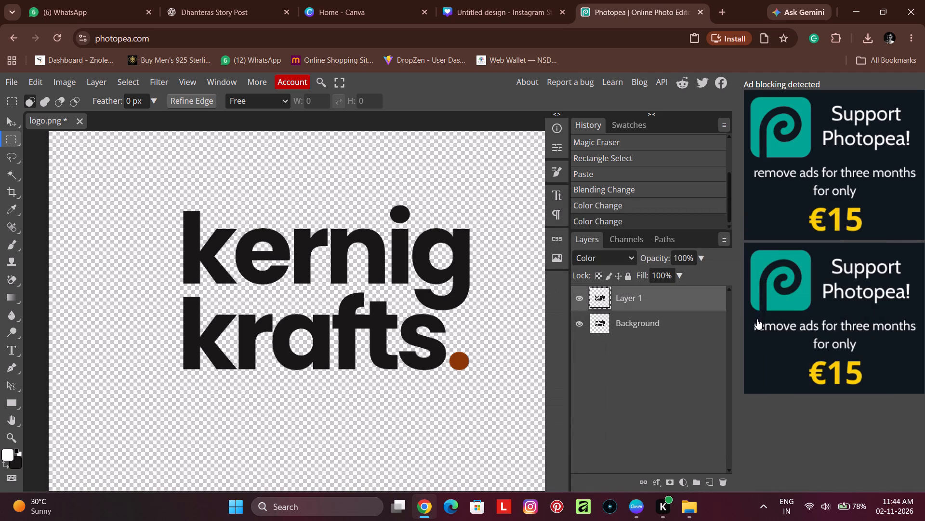
{"action": "left_click", "coordinate": [695, 12]}
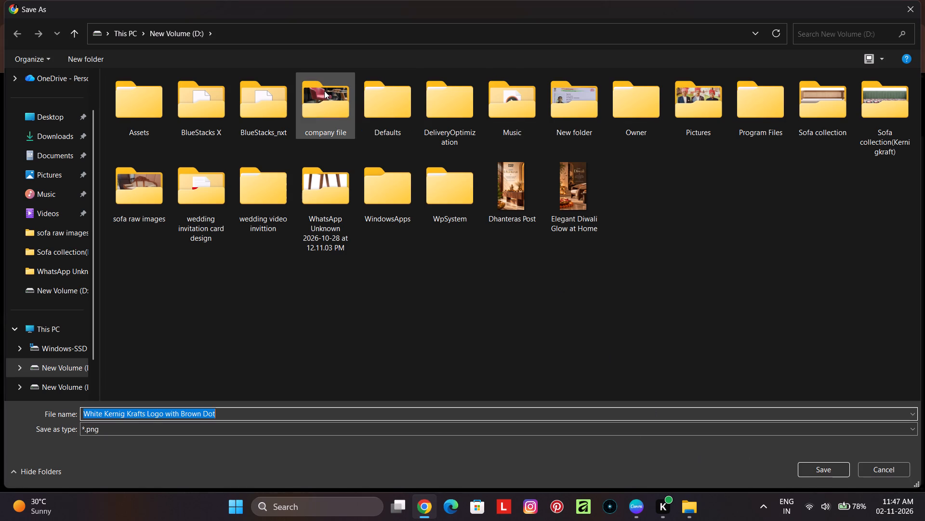
Save the white kernig krafts logo PNG in the company file folder on drive D: and close the image sharing window.
{"action": "left_click", "coordinate": [334, 96]}
{"action": "double_click", "coordinate": [348, 124]}
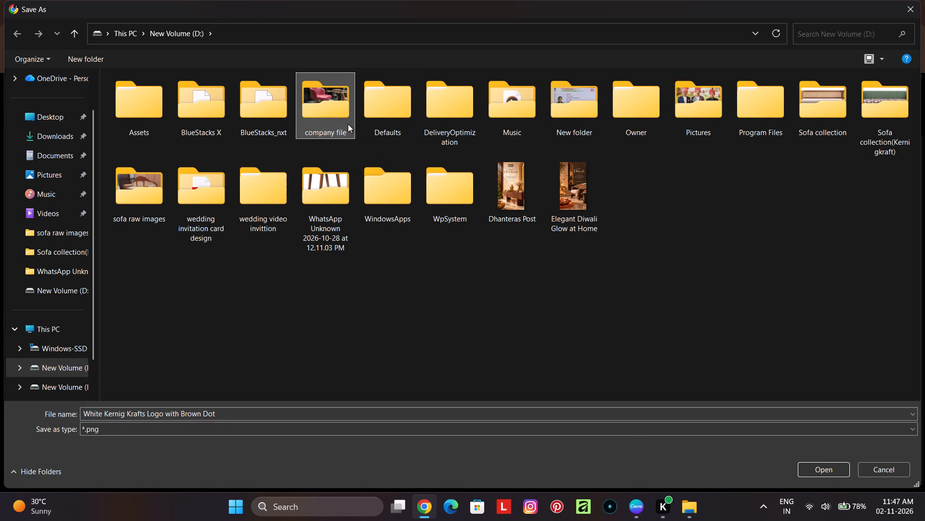
{"action": "left_click", "coordinate": [820, 471]}
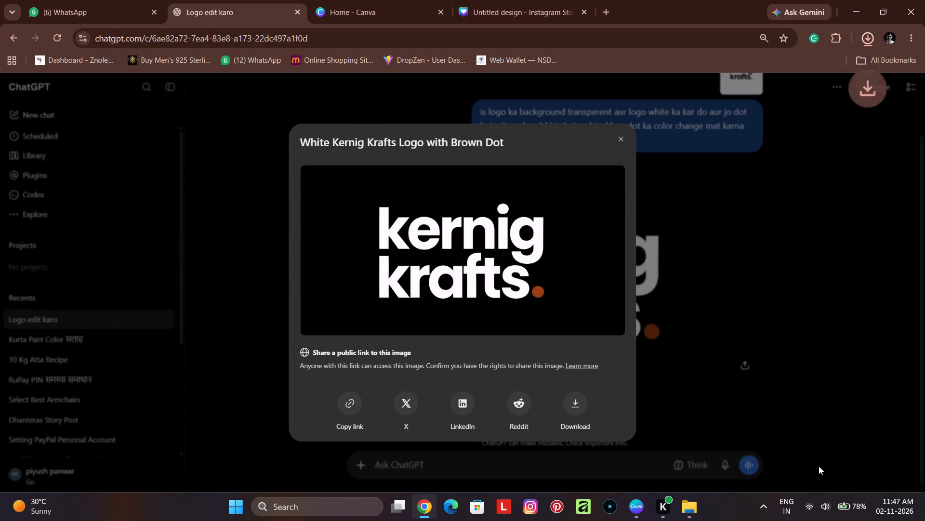
{"action": "left_click", "coordinate": [803, 352]}
Return to the Instagram Story design and upload the White Kernig Krafts Logo image from the company file folder.
{"action": "left_click", "coordinate": [446, 1]}
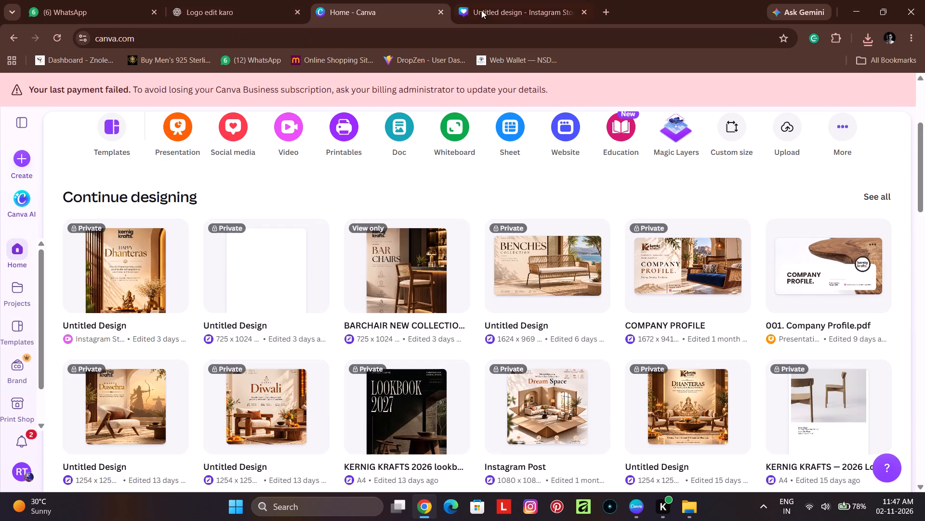
{"action": "left_click", "coordinate": [526, 18]}
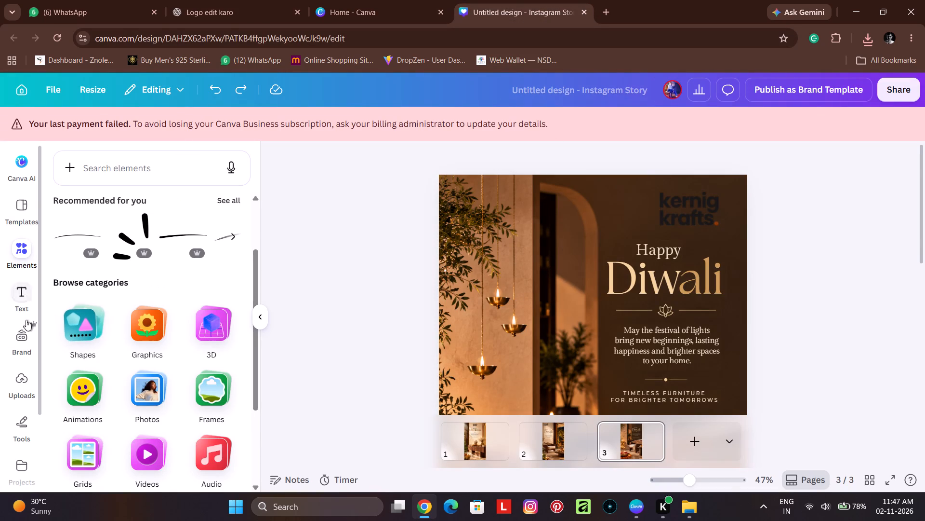
{"action": "left_click", "coordinate": [14, 372]}
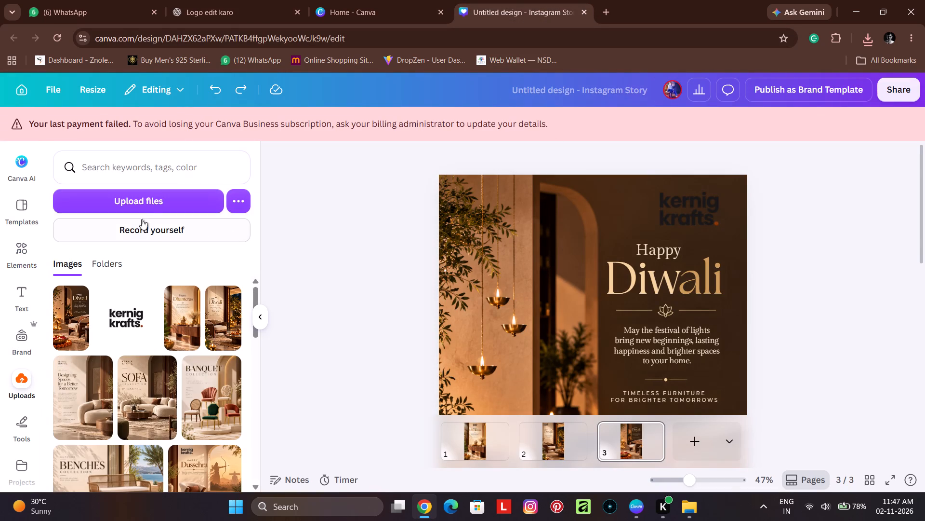
{"action": "left_click", "coordinate": [152, 203]}
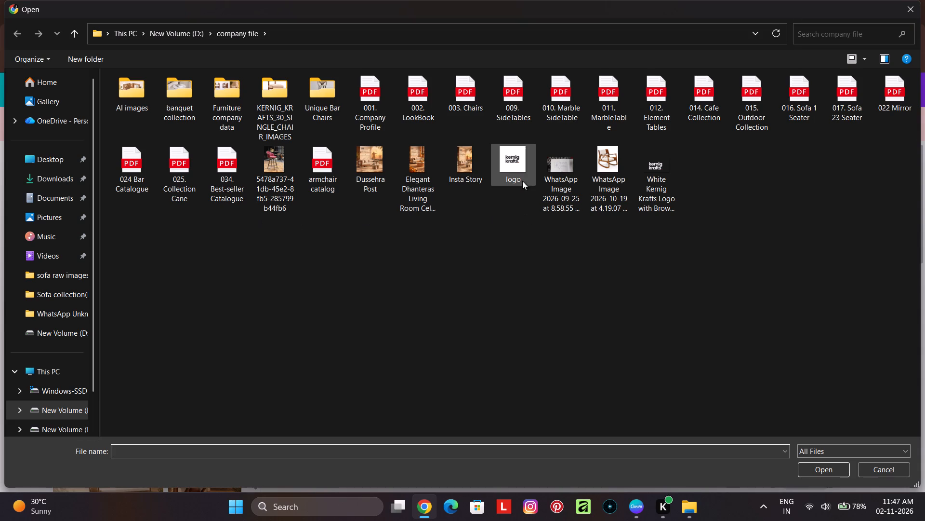
{"action": "left_click", "coordinate": [520, 172]}
{"action": "left_click", "coordinate": [667, 180]}
{"action": "left_click", "coordinate": [832, 471]}
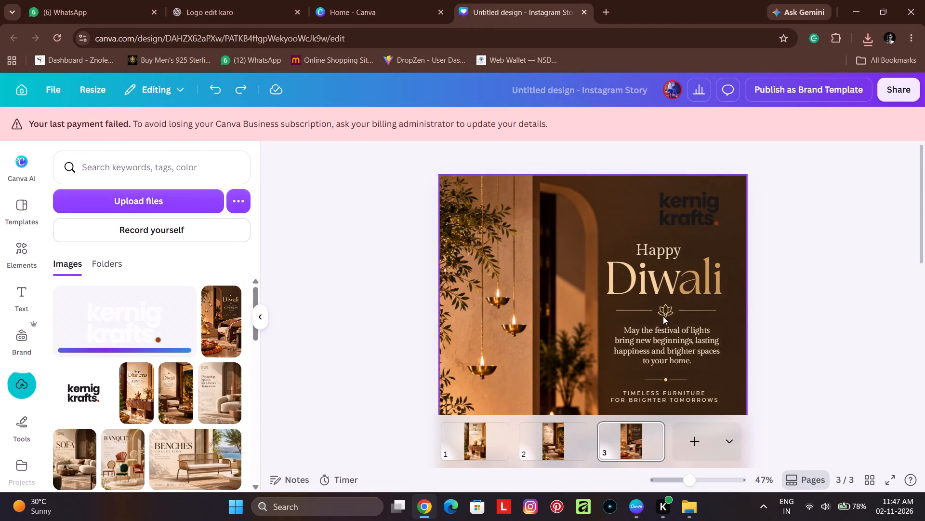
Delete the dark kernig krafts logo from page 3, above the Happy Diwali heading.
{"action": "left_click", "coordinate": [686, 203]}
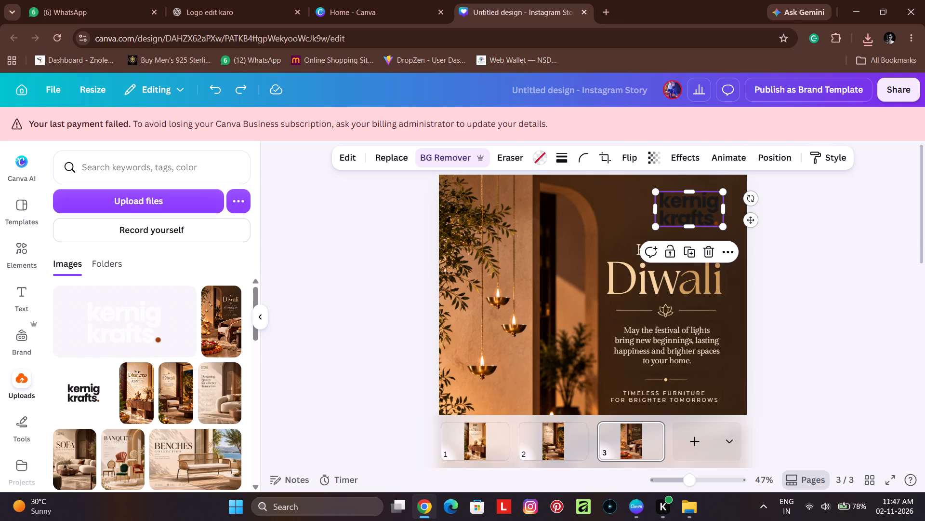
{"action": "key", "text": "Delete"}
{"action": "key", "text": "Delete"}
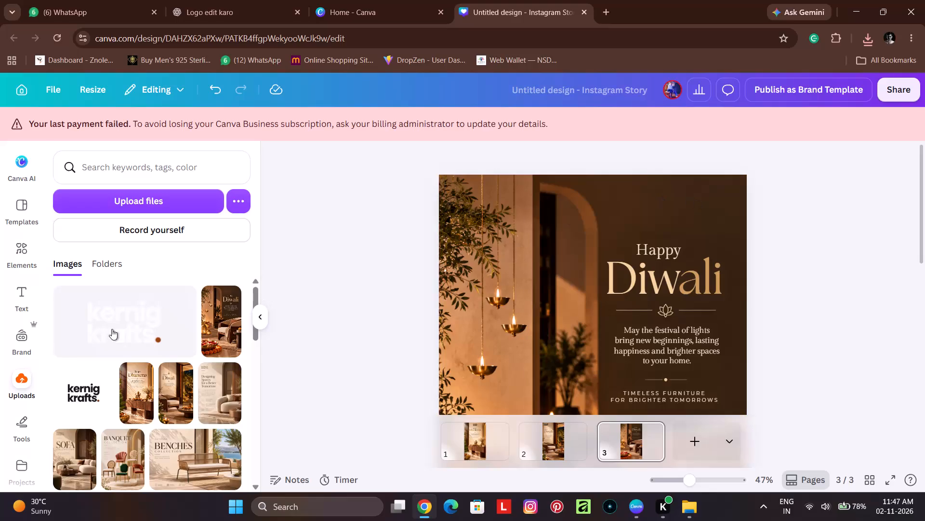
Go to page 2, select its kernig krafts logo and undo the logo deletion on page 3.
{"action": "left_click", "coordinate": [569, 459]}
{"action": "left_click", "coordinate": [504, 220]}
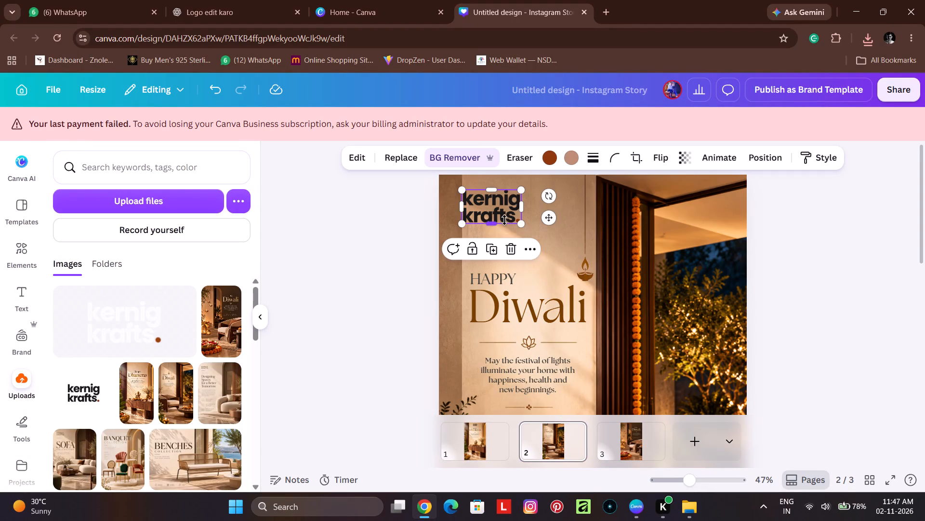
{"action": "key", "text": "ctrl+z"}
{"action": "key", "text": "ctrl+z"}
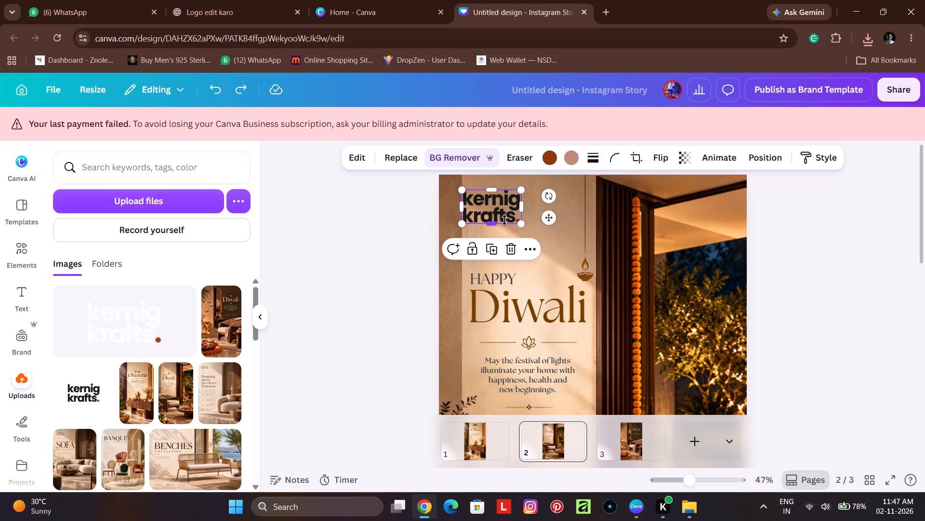
Copy the selected kernig krafts logo from page 2.
{"action": "key", "text": "ctrl+c"}
{"action": "key", "text": "ctrl+c"}
{"action": "key", "text": "ctrl+c"}
{"action": "key", "text": "ctrl+c"}
{"action": "key", "text": "ctrl+c"}
{"action": "key", "text": "ctrl+c"}
{"action": "key", "text": "ctrl+c"}
{"action": "key", "text": "ctrl+c"}
{"action": "key", "text": "ctrl+c"}
{"action": "key", "text": "ctrl+c"}
Delete the dark kernig krafts logo from page 3 of the Canva Instagram Story.
{"action": "left_click", "coordinate": [649, 461]}
{"action": "left_click", "coordinate": [630, 437]}
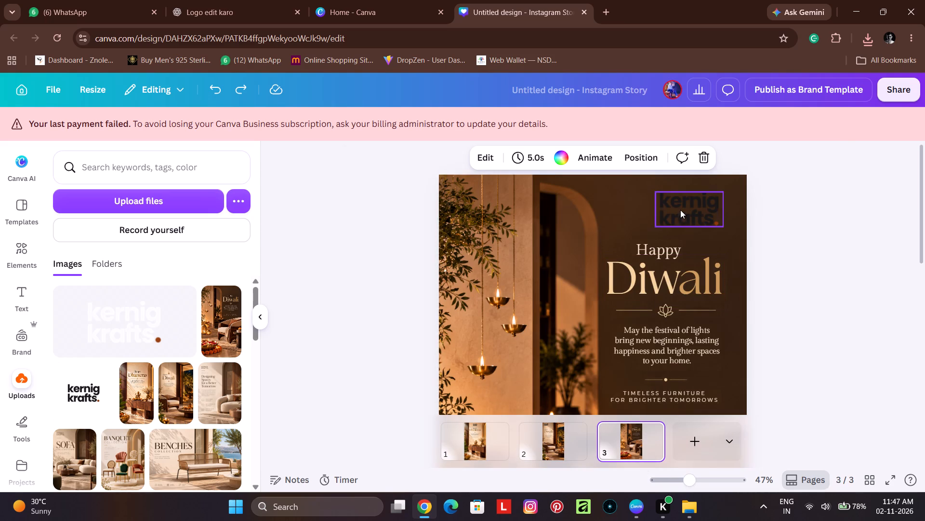
{"action": "left_click", "coordinate": [681, 209]}
{"action": "key", "text": "Delete"}
{"action": "left_click", "coordinate": [685, 210]}
{"action": "key", "text": "Delete"}
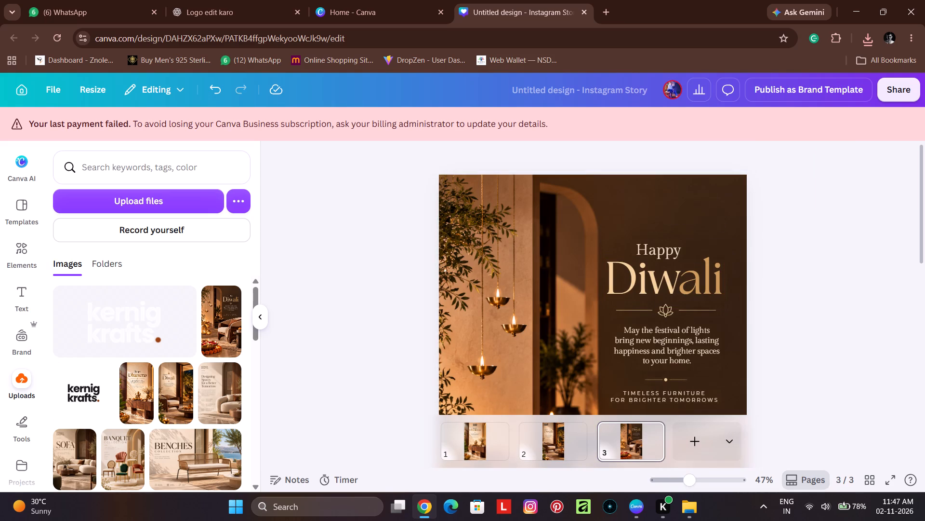
Place the uploaded white kernig krafts logo on page 3, over the Happy Diwali heading.
{"action": "left_click_drag", "start_coordinate": [123, 329], "coordinate": [647, 210]}
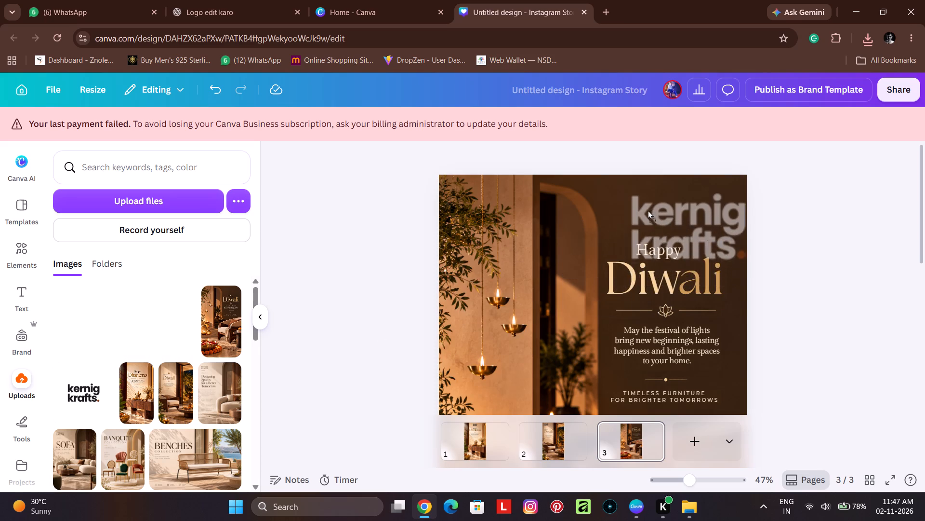
{"action": "left_click_drag", "start_coordinate": [647, 210], "coordinate": [629, 235]}
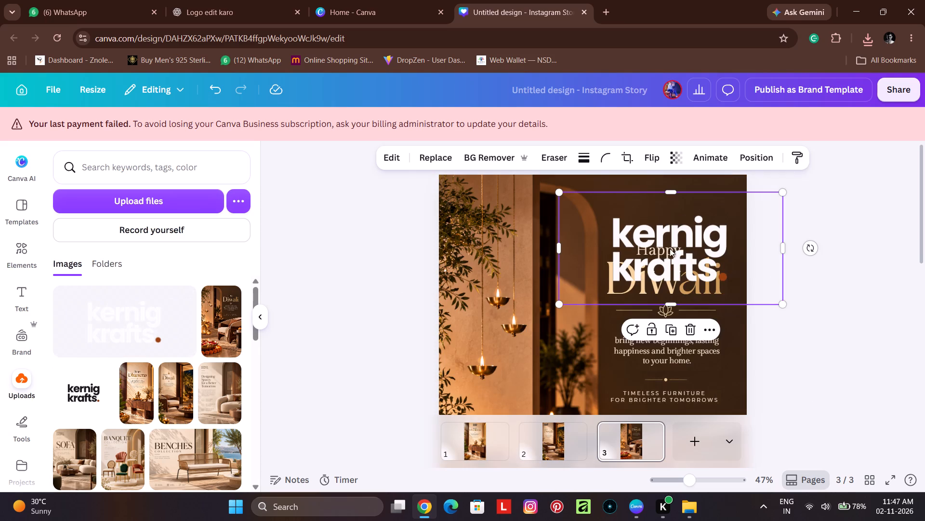
Crop the empty margins on all four sides of the white kernig krafts logo, leaving it about 261 px high.
{"action": "scroll", "coordinate": [737, 244], "scroll_direction": "up", "scroll_amount": 3, "text": "ctrl"}
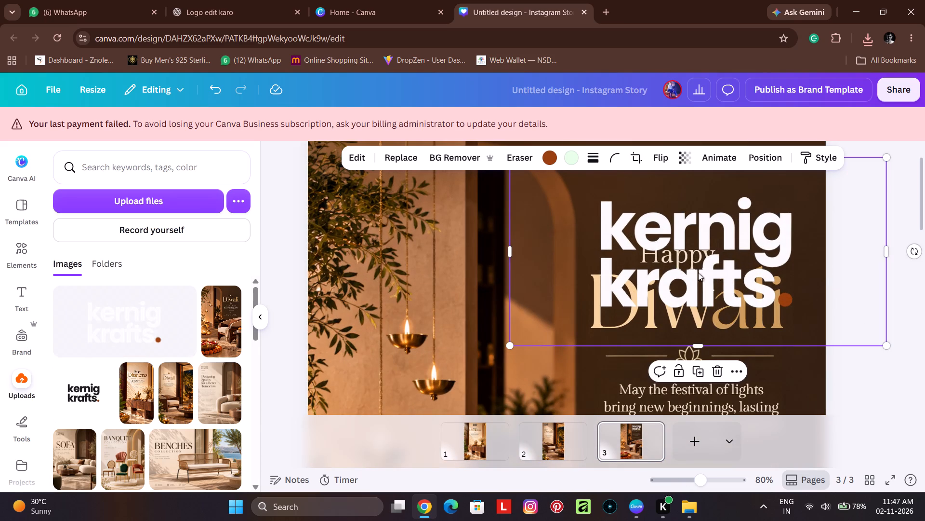
{"action": "left_click_drag", "start_coordinate": [705, 343], "coordinate": [707, 314]}
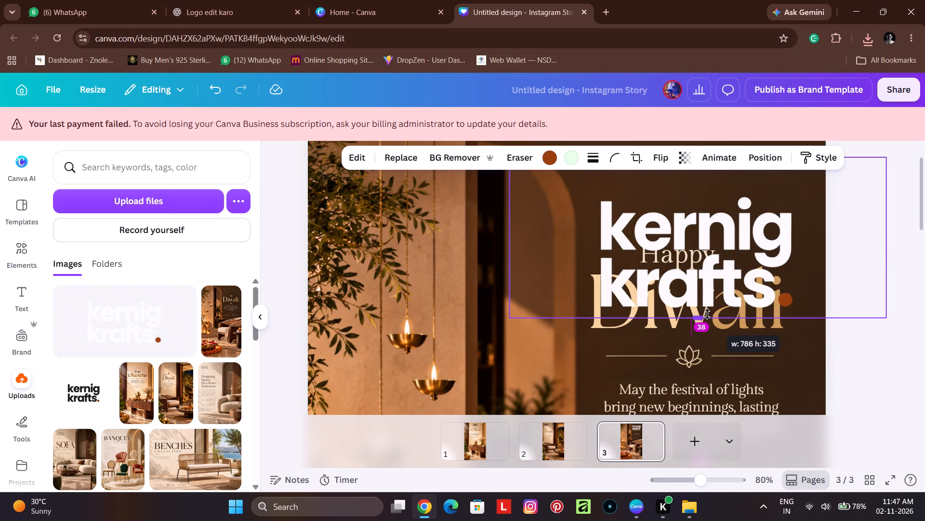
{"action": "left_click_drag", "start_coordinate": [707, 314], "coordinate": [708, 314]}
{"action": "scroll", "coordinate": [650, 302], "scroll_direction": "up", "scroll_amount": 1}
{"action": "left_click_drag", "start_coordinate": [512, 284], "coordinate": [581, 297]}
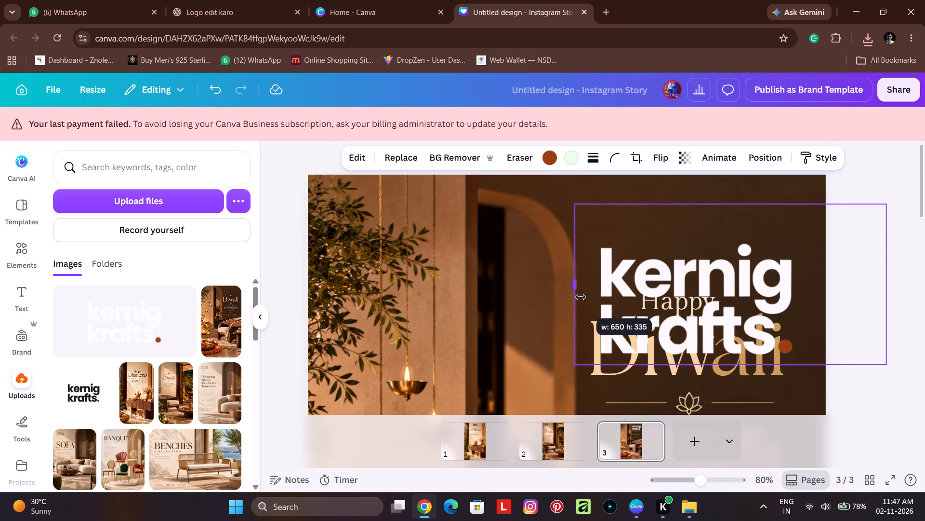
{"action": "left_click_drag", "start_coordinate": [581, 297], "coordinate": [594, 300]}
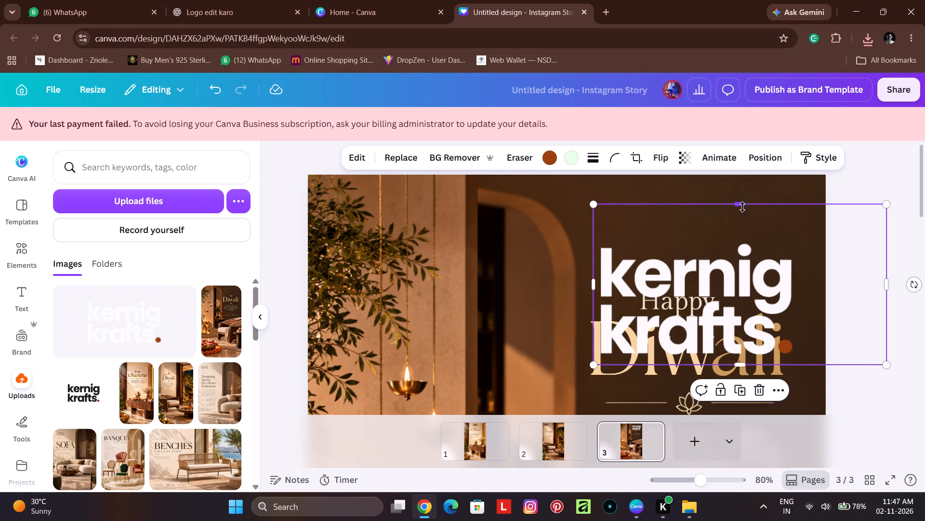
{"action": "left_click_drag", "start_coordinate": [745, 207], "coordinate": [751, 239]}
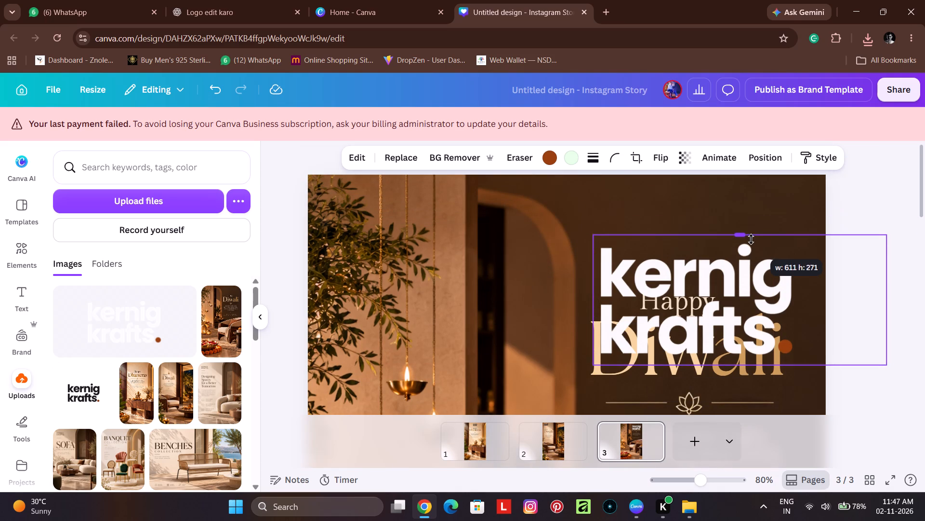
{"action": "left_click_drag", "start_coordinate": [751, 239], "coordinate": [751, 243]}
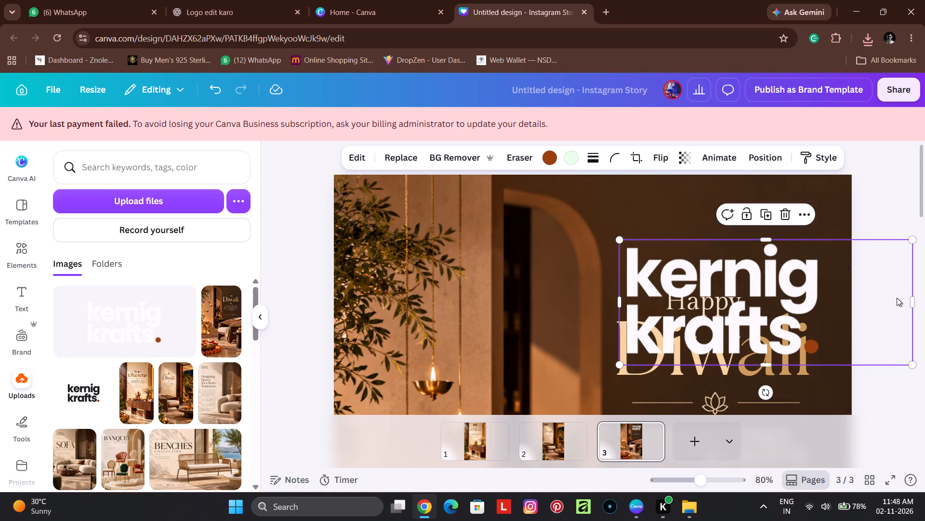
{"action": "left_click_drag", "start_coordinate": [911, 302], "coordinate": [829, 316]}
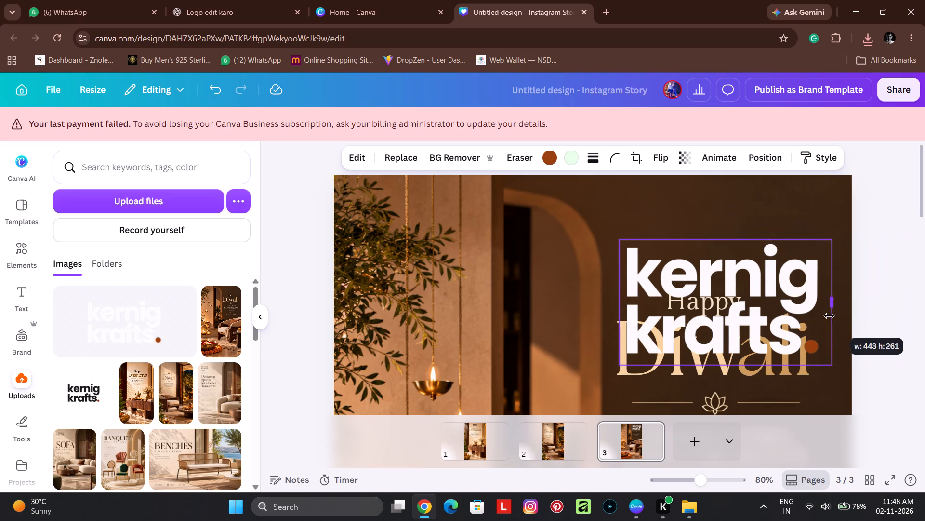
{"action": "left_click_drag", "start_coordinate": [829, 316], "coordinate": [823, 318]}
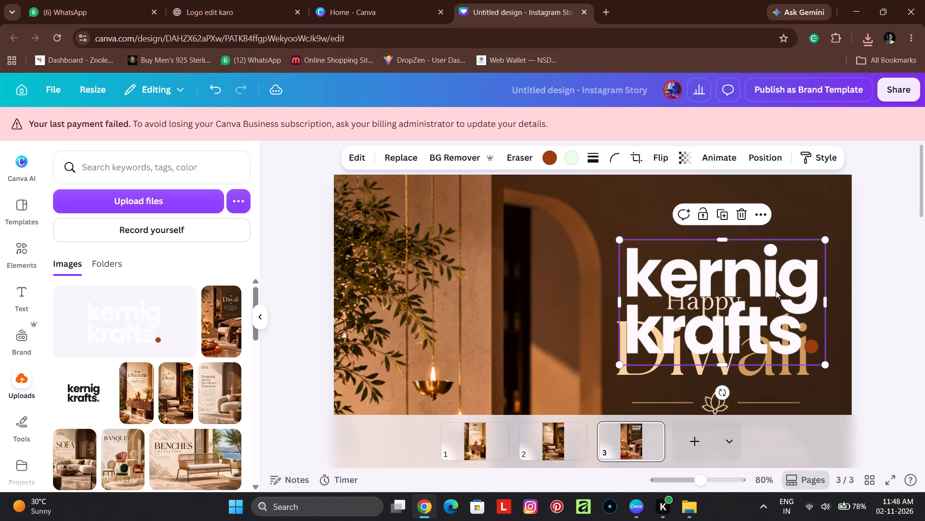
Scale the cropped white logo down and position it above the word Happy in the Diwali heading.
{"action": "left_click_drag", "start_coordinate": [776, 290], "coordinate": [759, 247]}
{"action": "scroll", "coordinate": [767, 235], "scroll_direction": "up", "scroll_amount": 3, "text": "ctrl"}
{"action": "left_click_drag", "start_coordinate": [882, 174], "coordinate": [737, 271]}
{"action": "scroll", "coordinate": [516, 250], "scroll_direction": "down", "scroll_amount": 2, "text": "ctrl"}
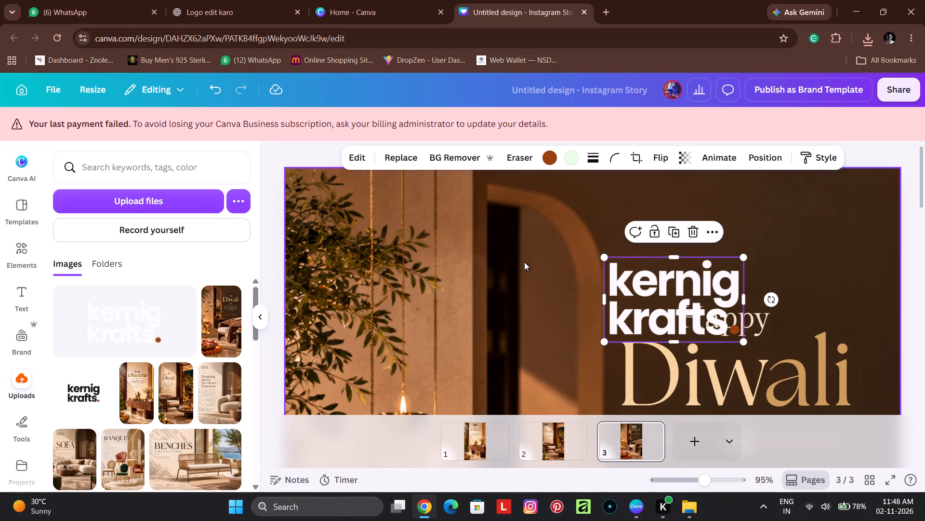
{"action": "left_click_drag", "start_coordinate": [663, 294], "coordinate": [725, 223]}
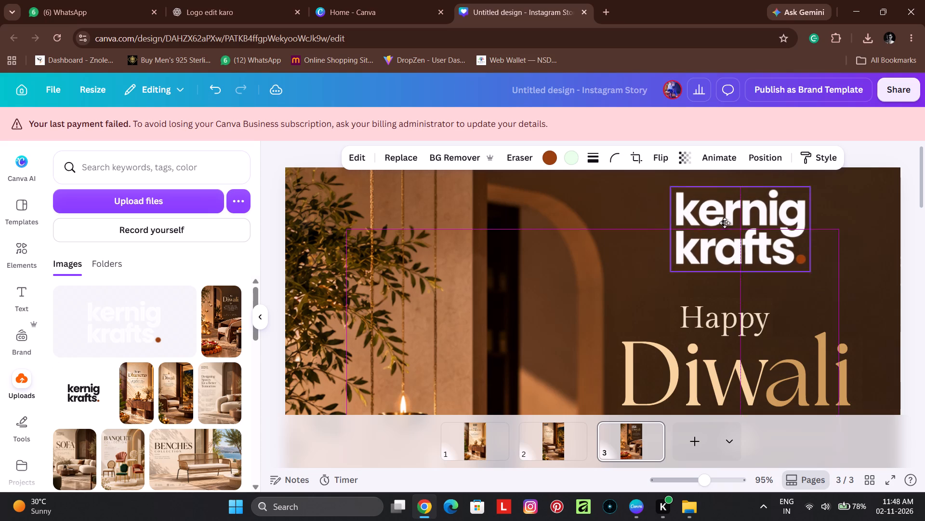
{"action": "left_click_drag", "start_coordinate": [725, 223], "coordinate": [716, 226]}
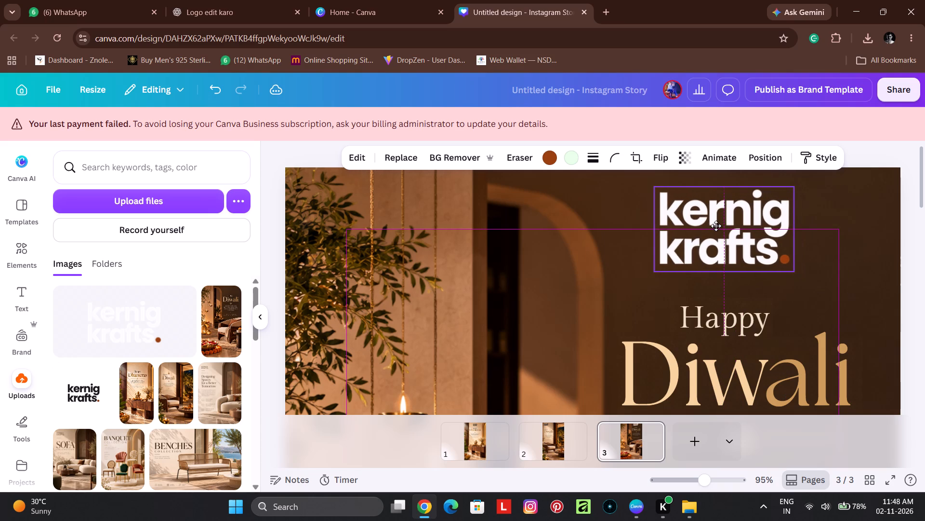
{"action": "left_click_drag", "start_coordinate": [716, 226], "coordinate": [713, 238]}
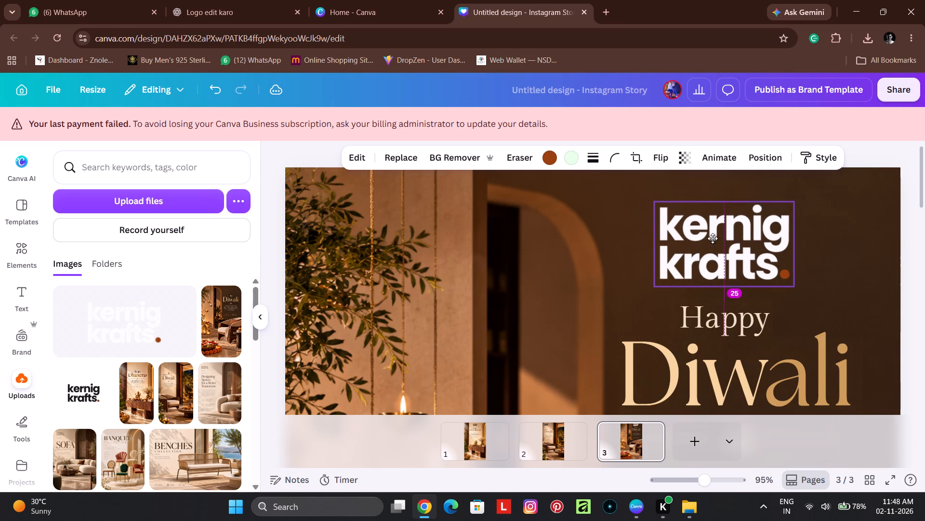
{"action": "left_click_drag", "start_coordinate": [713, 238], "coordinate": [714, 233]}
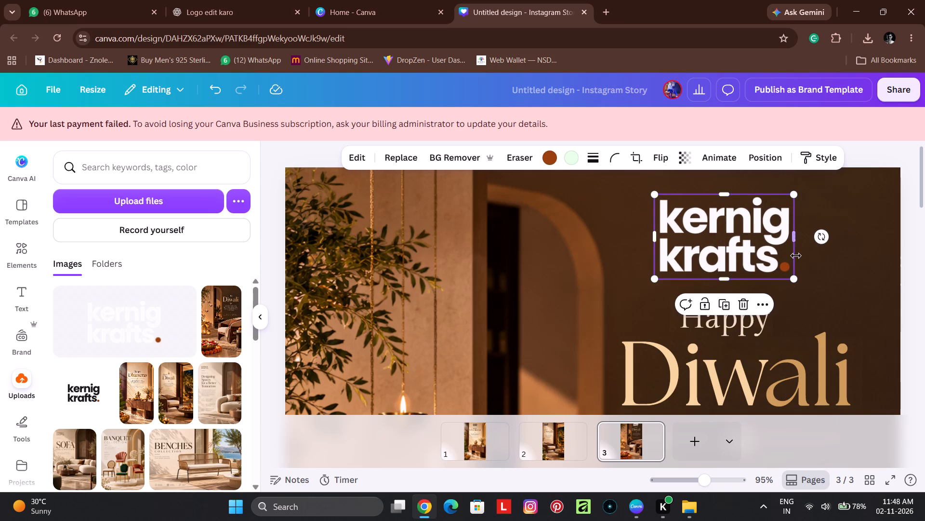
Shrink the logo further, lock its aspect ratio and set its width to 200 px.
{"action": "scroll", "coordinate": [793, 235], "scroll_direction": "up", "scroll_amount": 1, "text": "ctrl"}
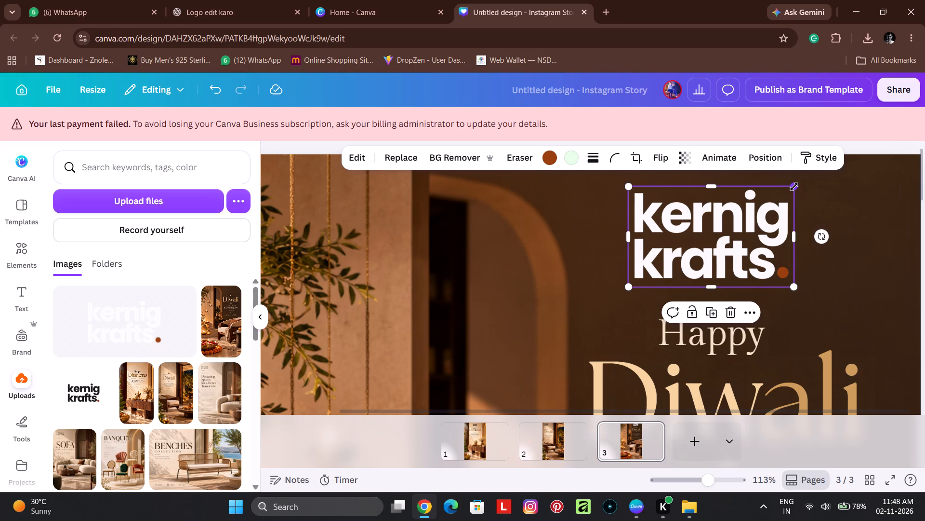
{"action": "left_click_drag", "start_coordinate": [794, 187], "coordinate": [784, 200]}
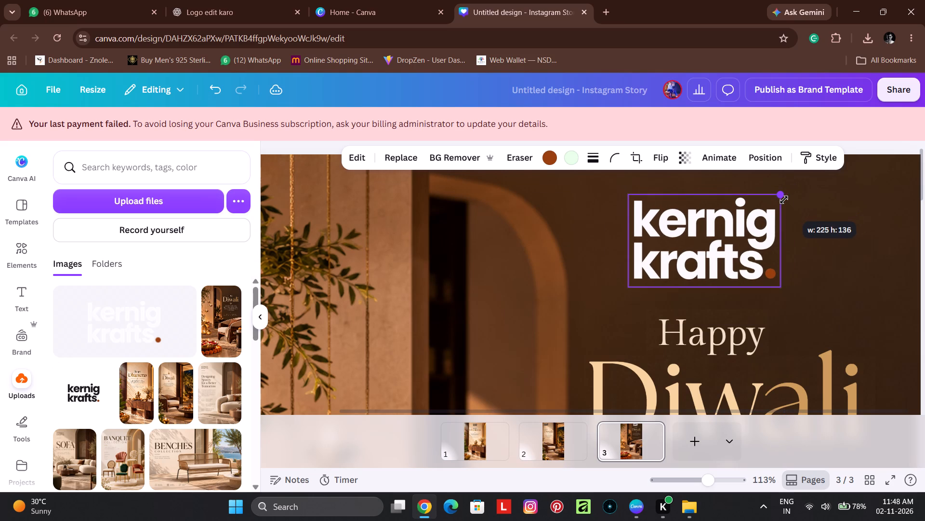
{"action": "left_click_drag", "start_coordinate": [784, 200], "coordinate": [778, 206]}
{"action": "left_click", "coordinate": [780, 165]}
{"action": "scroll", "coordinate": [85, 390], "scroll_direction": "down", "scroll_amount": 2}
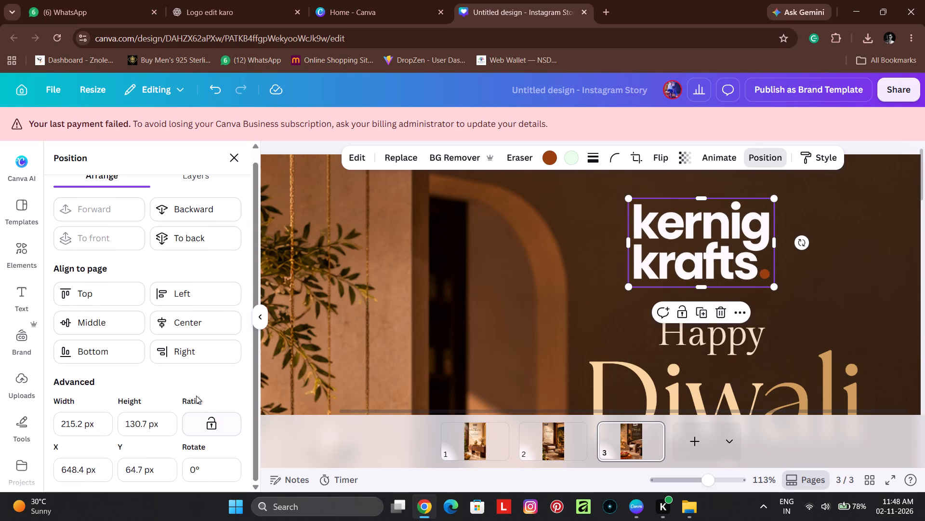
{"action": "left_click", "coordinate": [209, 416]}
{"action": "left_click_drag", "start_coordinate": [90, 421], "coordinate": [47, 418]}
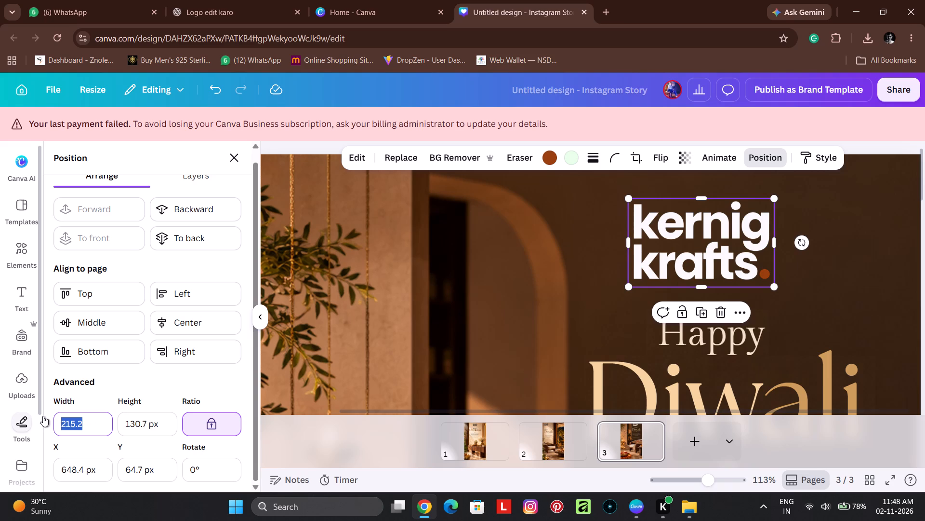
{"action": "type", "text": "200"}
{"action": "key", "text": "Return"}
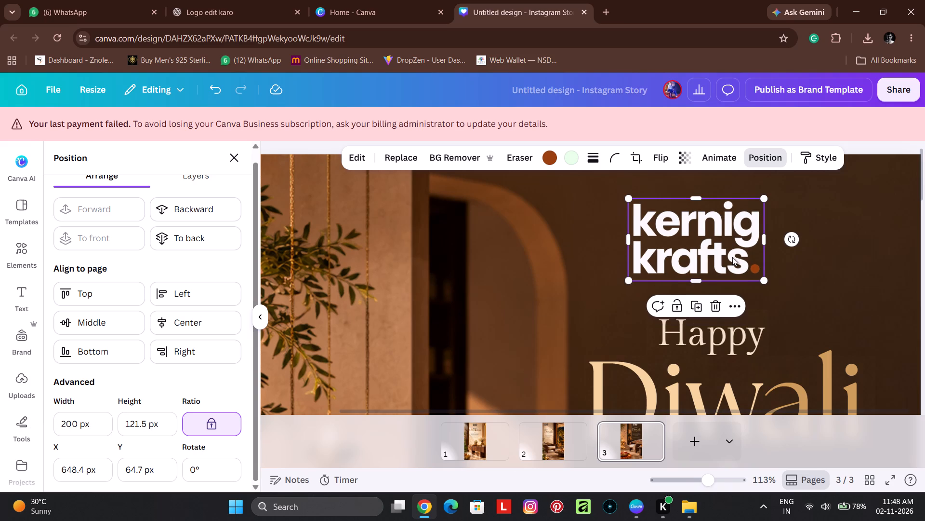
Examine the overall page 3 layout with the resized logo above the Diwali greeting.
{"action": "scroll", "coordinate": [732, 257], "scroll_direction": "down", "scroll_amount": 3, "text": "ctrl"}
{"action": "left_click", "coordinate": [841, 307]}
{"action": "left_click", "coordinate": [924, 254]}
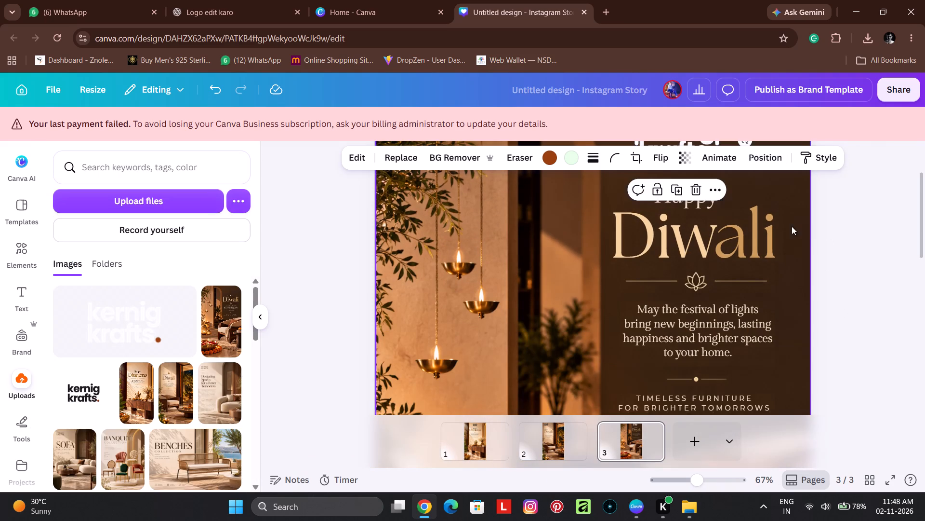
{"action": "scroll", "coordinate": [773, 314], "scroll_direction": "up", "scroll_amount": 3}
{"action": "left_click", "coordinate": [876, 294]}
{"action": "scroll", "coordinate": [806, 274], "scroll_direction": "down", "scroll_amount": 4, "text": "ctrl"}
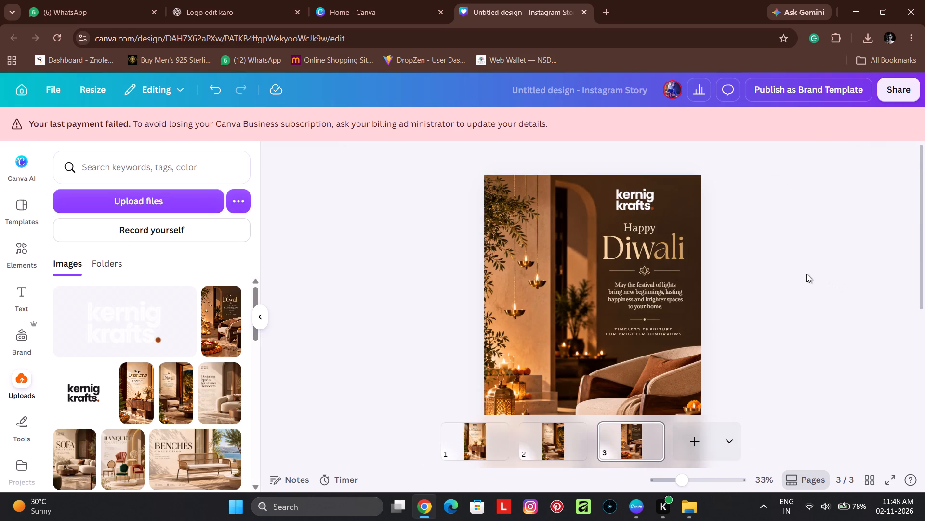
{"action": "scroll", "coordinate": [811, 270], "scroll_direction": "up", "scroll_amount": 7, "text": "ctrl"}
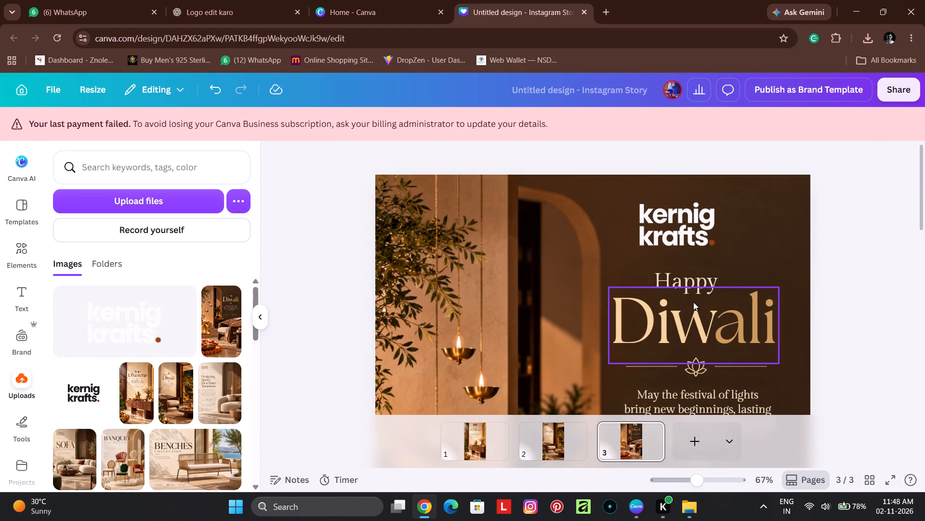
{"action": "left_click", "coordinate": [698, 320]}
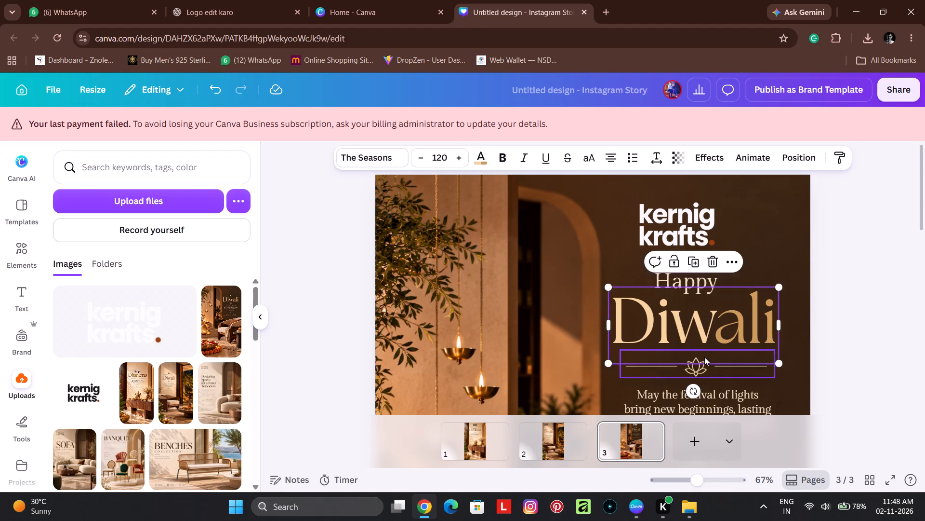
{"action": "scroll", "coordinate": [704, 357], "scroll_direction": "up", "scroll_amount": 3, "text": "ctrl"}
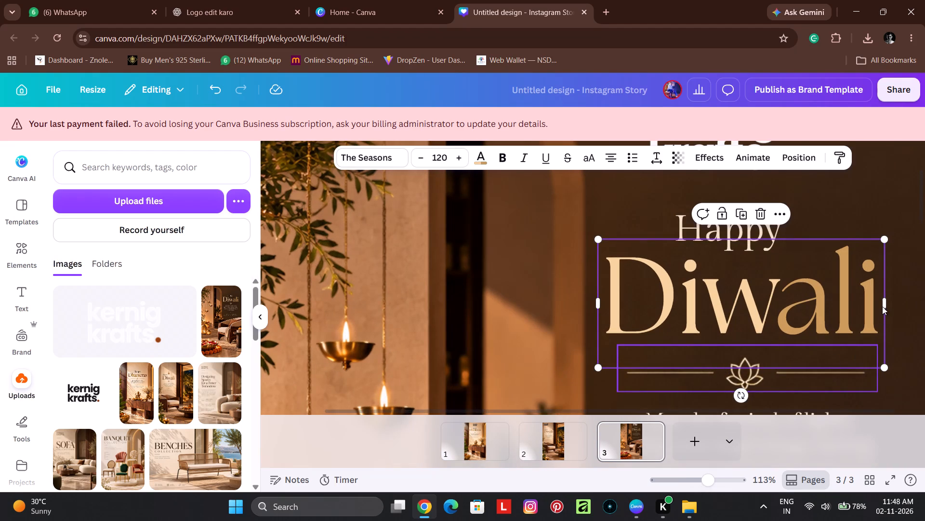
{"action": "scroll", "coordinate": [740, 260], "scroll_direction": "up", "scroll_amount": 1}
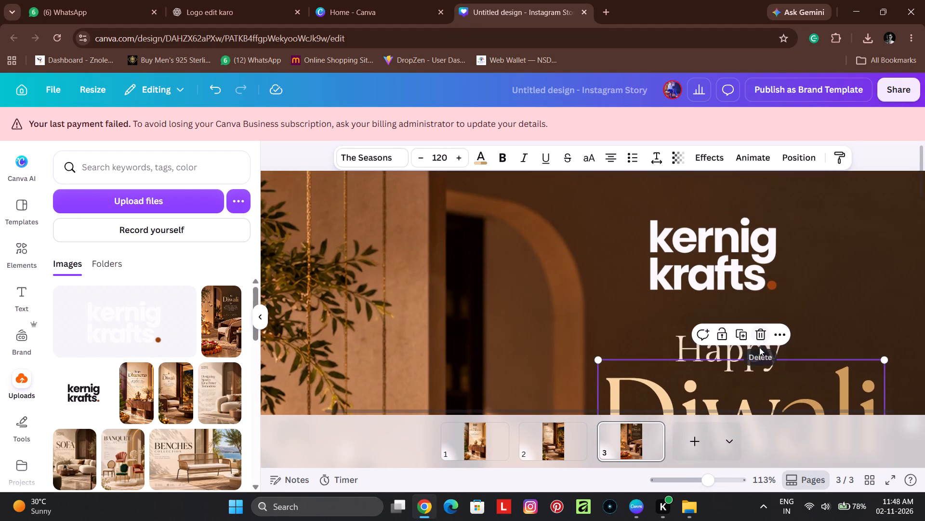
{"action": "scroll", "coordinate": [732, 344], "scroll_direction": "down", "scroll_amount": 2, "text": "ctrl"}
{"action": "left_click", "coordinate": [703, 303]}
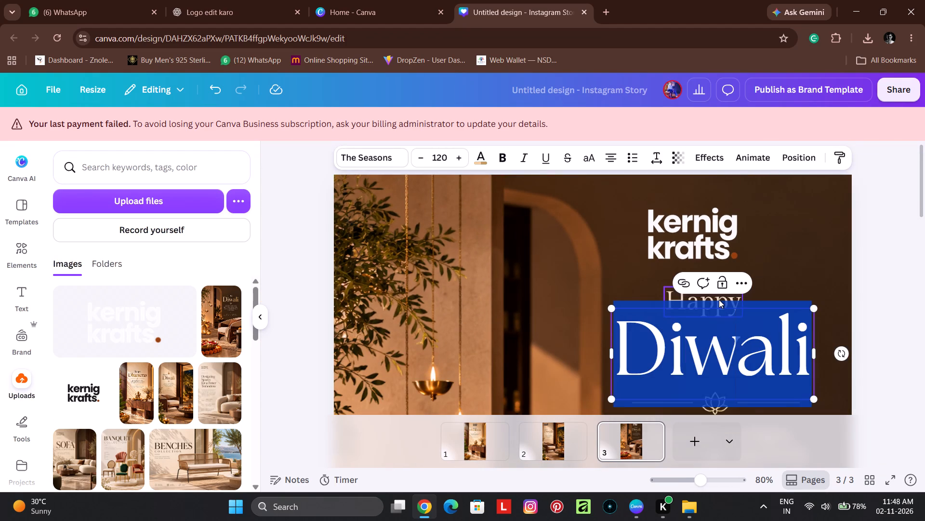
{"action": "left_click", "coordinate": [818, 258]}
Change the word Happy to uppercase and widen its text box so it fits on one line.
{"action": "left_click", "coordinate": [729, 291]}
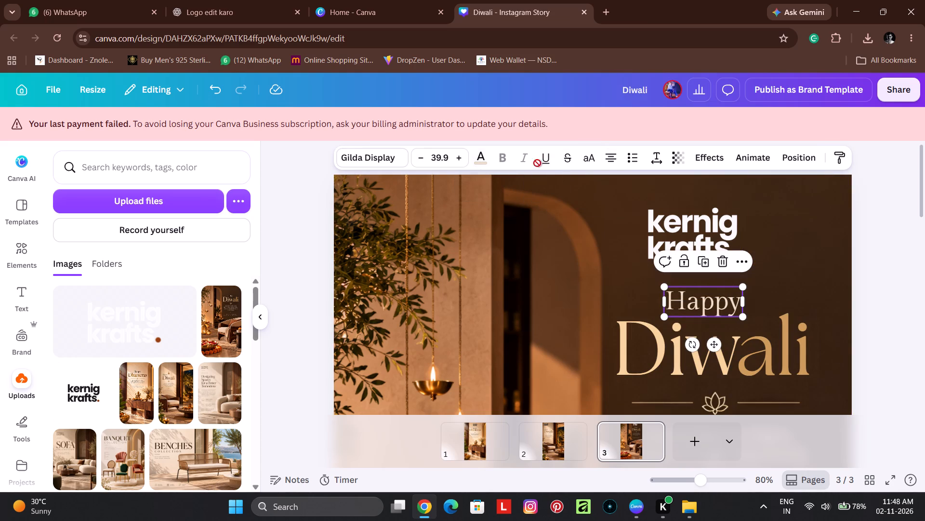
{"action": "left_click", "coordinate": [587, 163]}
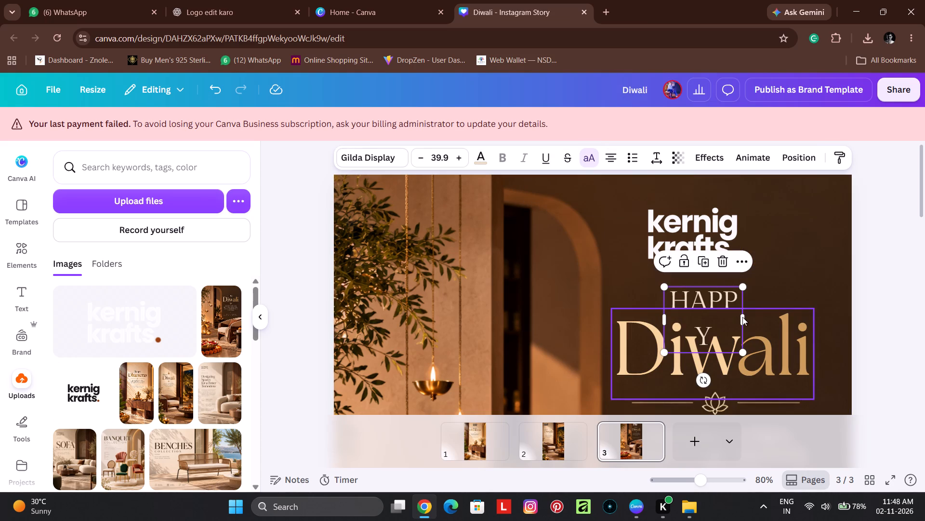
{"action": "left_click_drag", "start_coordinate": [746, 321], "coordinate": [760, 321]}
{"action": "left_click", "coordinate": [861, 337]}
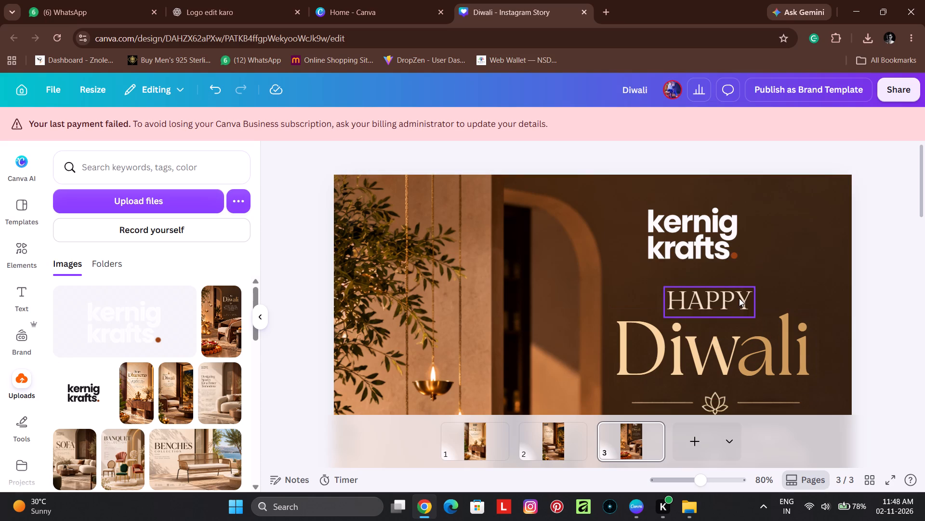
Select the HAPPY and Diwali texts together and move them slightly up toward the logo and a little to the right.
{"action": "left_click", "coordinate": [739, 298]}
{"action": "left_click", "coordinate": [753, 341], "text": "shift"}
{"action": "left_click_drag", "start_coordinate": [765, 337], "coordinate": [759, 329]}
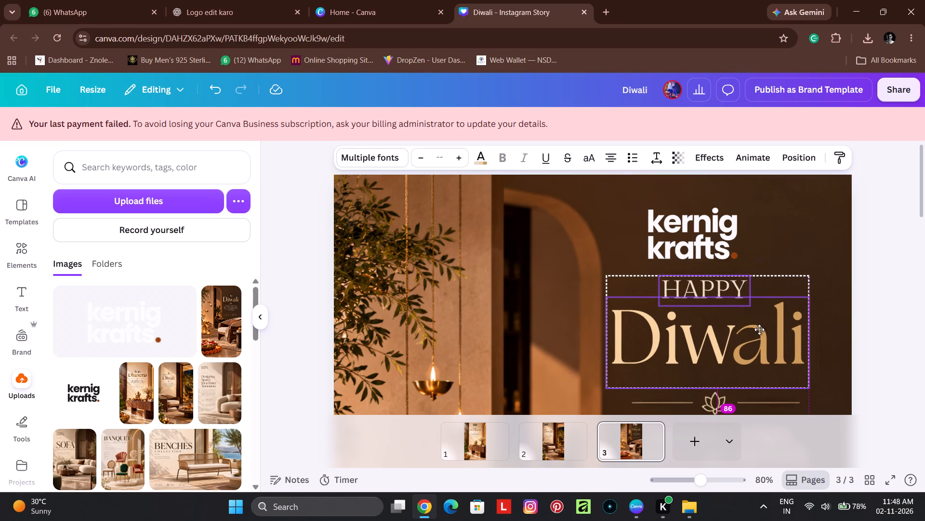
{"action": "left_click_drag", "start_coordinate": [759, 329], "coordinate": [774, 327]}
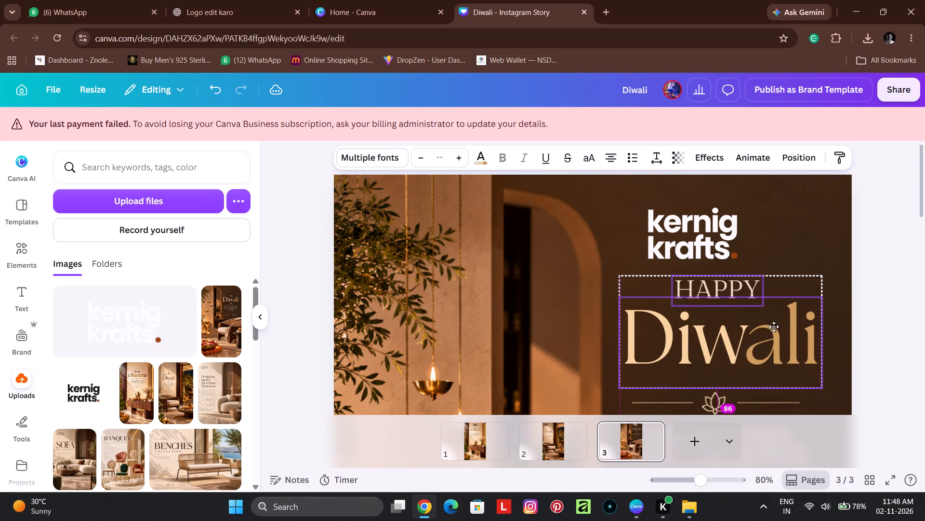
{"action": "left_click_drag", "start_coordinate": [774, 327], "coordinate": [771, 327]}
{"action": "left_click_drag", "start_coordinate": [771, 327], "coordinate": [780, 327]}
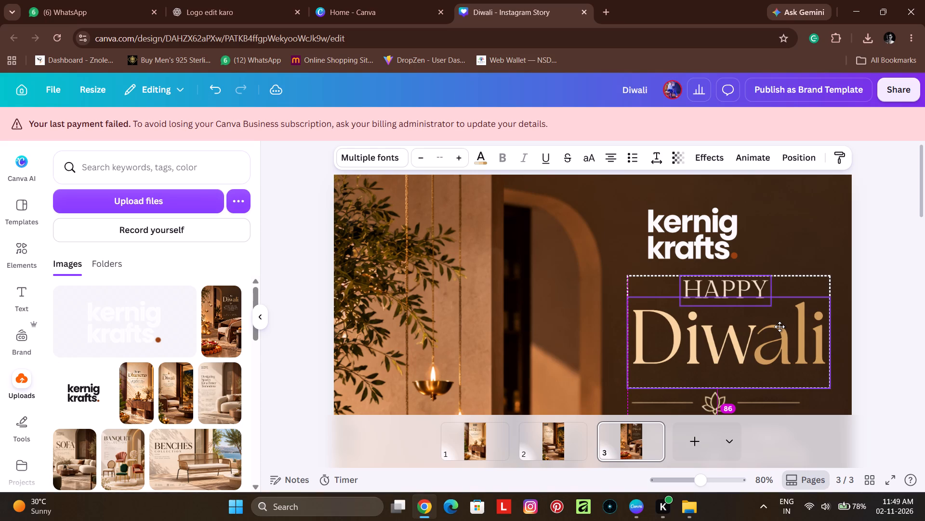
{"action": "left_click_drag", "start_coordinate": [780, 327], "coordinate": [777, 327]}
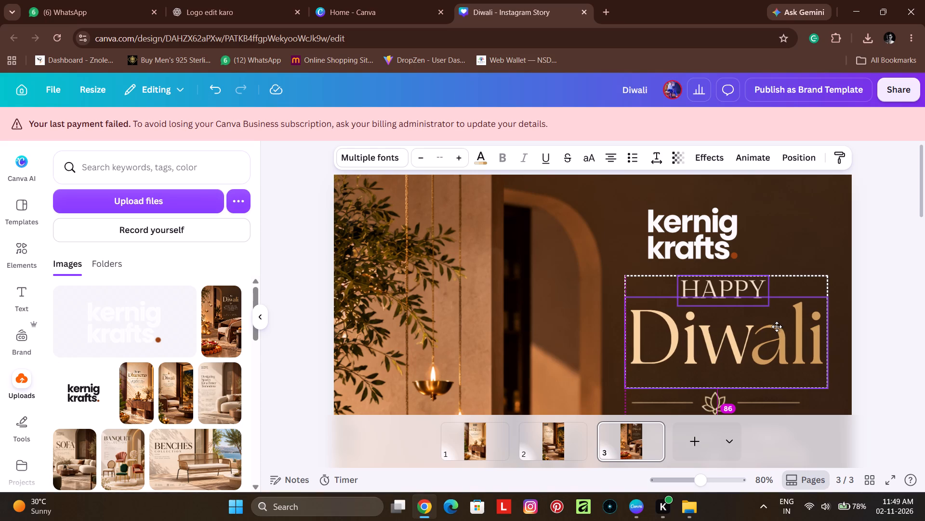
{"action": "left_click_drag", "start_coordinate": [777, 327], "coordinate": [778, 327]}
{"action": "left_click_drag", "start_coordinate": [778, 327], "coordinate": [780, 327]}
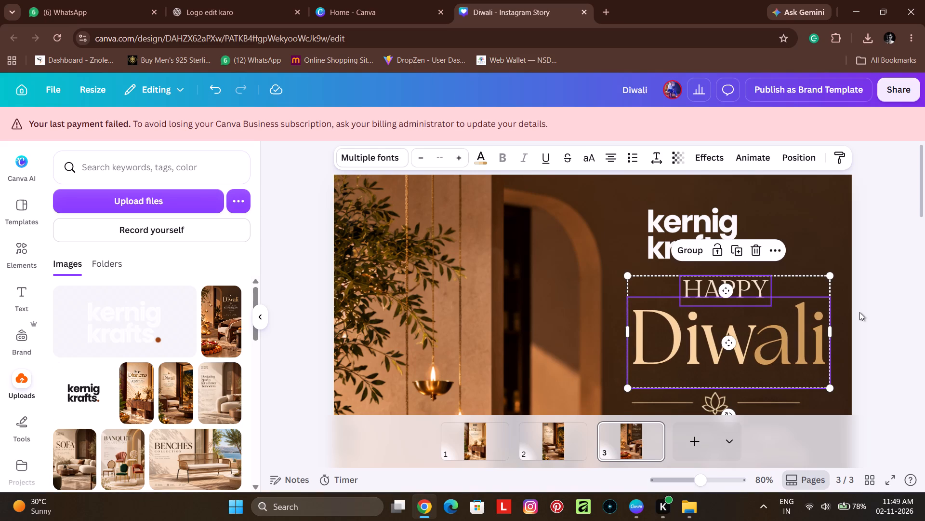
Nudge the selected HAPPY and Diwali texts together slightly to the left.
{"action": "key", "text": "Left"}
{"action": "key", "text": "Left"}
{"action": "key", "text": "Left"}
{"action": "key", "text": "Left"}
{"action": "key", "text": "Left"}
{"action": "key", "text": "Left"}
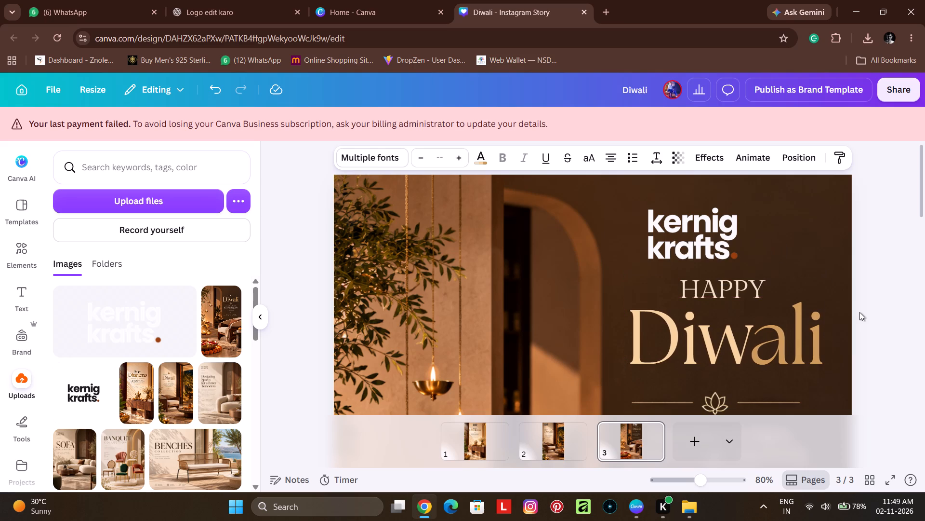
{"action": "key", "text": "Left"}
{"action": "key", "text": "Left"}
{"action": "left_click", "coordinate": [898, 289]}
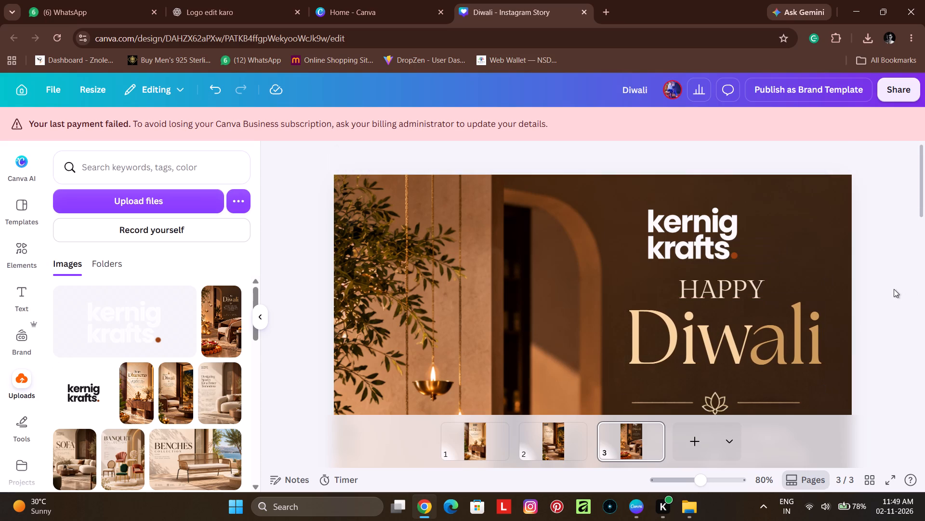
Move the kernig krafts logo to the right so it sits above the HAPPY Diwali heading.
{"action": "left_click", "coordinate": [714, 236]}
{"action": "left_click_drag", "start_coordinate": [678, 232], "coordinate": [702, 230]}
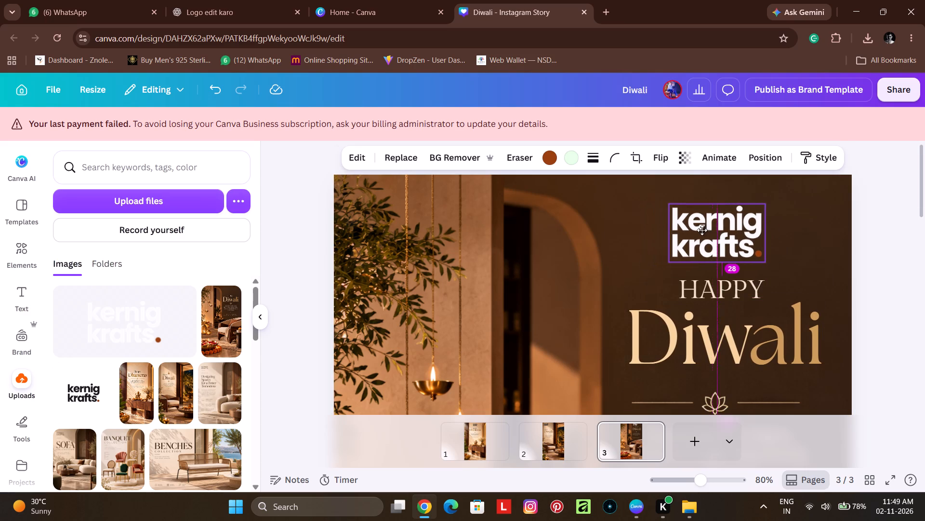
{"action": "left_click_drag", "start_coordinate": [702, 230], "coordinate": [712, 229]}
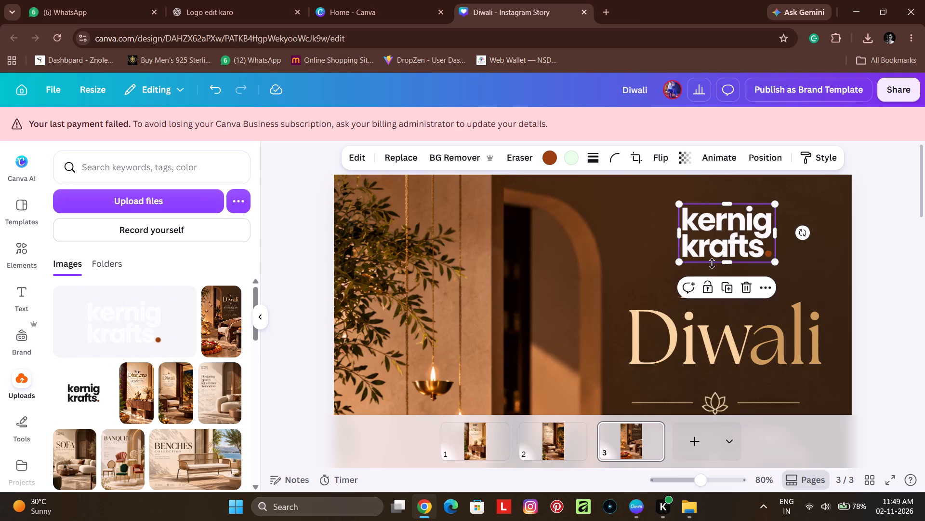
{"action": "scroll", "coordinate": [692, 290], "scroll_direction": "down", "scroll_amount": 5, "text": "ctrl"}
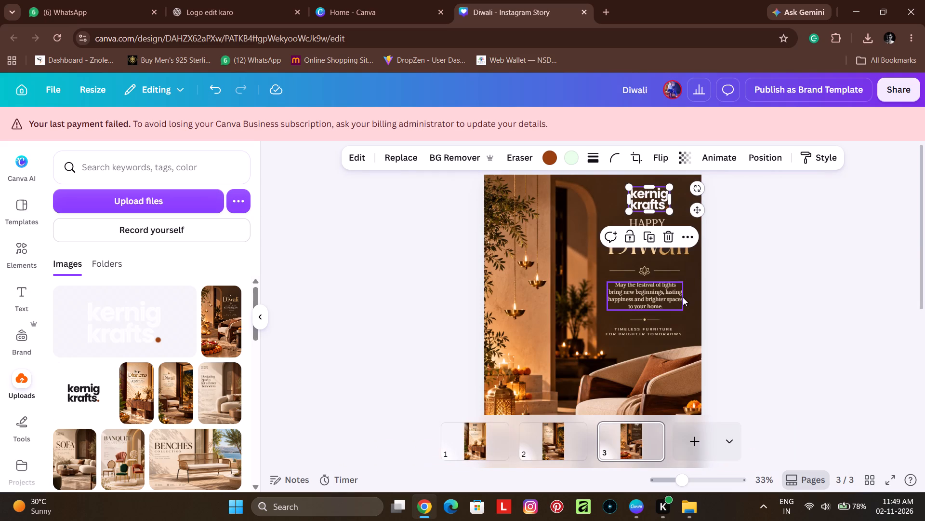
Move the HAPPY text down and slightly right so it tucks in close above the middle letters of Diwali.
{"action": "scroll", "coordinate": [683, 291], "scroll_direction": "up", "scroll_amount": 4, "text": "ctrl"}
{"action": "scroll", "coordinate": [746, 275], "scroll_direction": "up", "scroll_amount": 3}
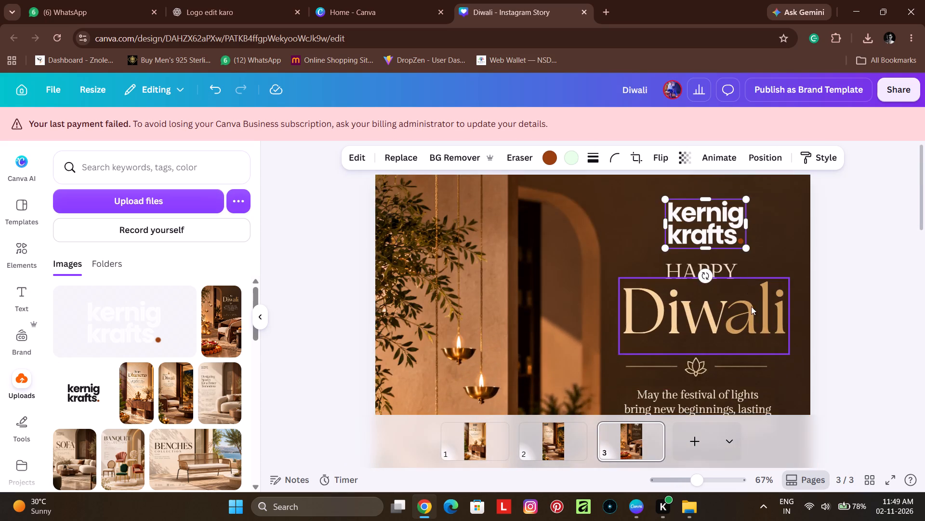
{"action": "scroll", "coordinate": [754, 313], "scroll_direction": "up", "scroll_amount": 3, "text": "ctrl"}
{"action": "left_click", "coordinate": [771, 241]}
{"action": "left_click_drag", "start_coordinate": [775, 241], "coordinate": [776, 257]}
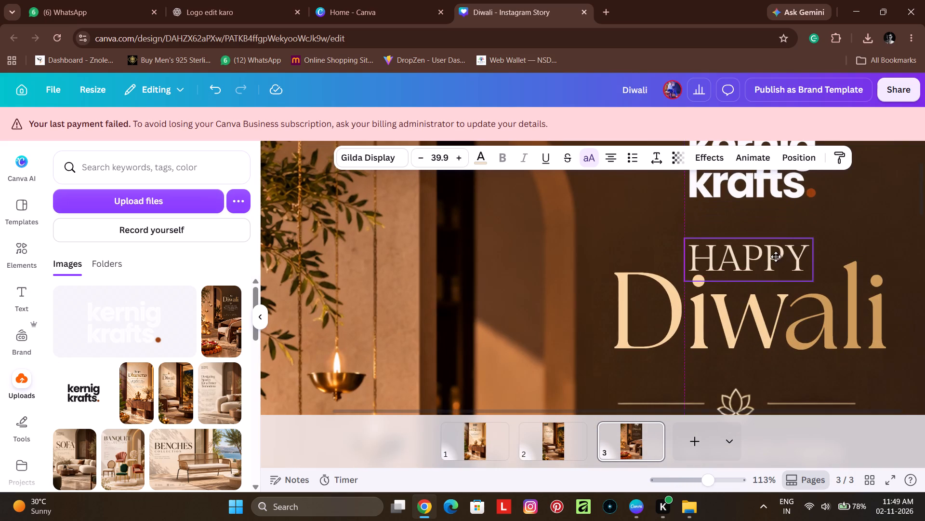
{"action": "left_click_drag", "start_coordinate": [776, 257], "coordinate": [799, 262]}
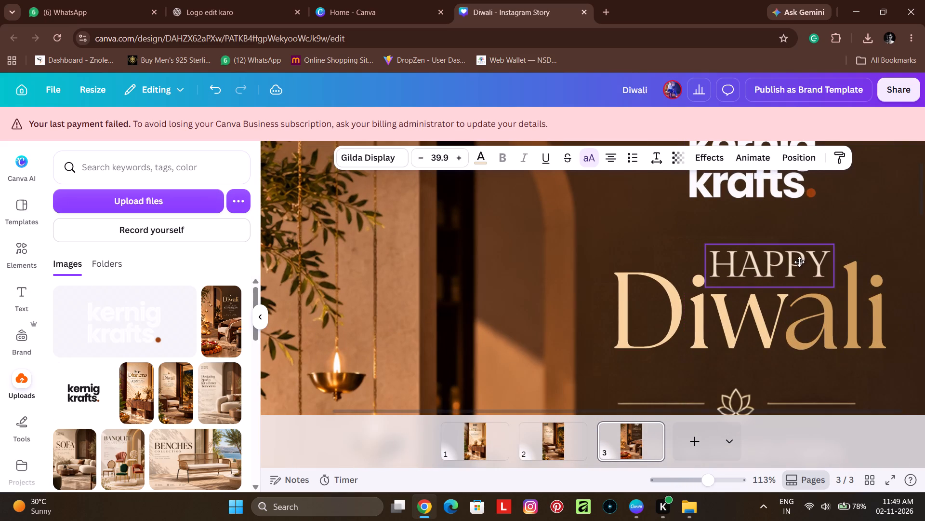
{"action": "left_click_drag", "start_coordinate": [799, 262], "coordinate": [805, 261]}
{"action": "scroll", "coordinate": [665, 256], "scroll_direction": "down", "scroll_amount": 3, "text": "shift"}
{"action": "scroll", "coordinate": [645, 284], "scroll_direction": "down", "scroll_amount": 3, "text": "ctrl"}
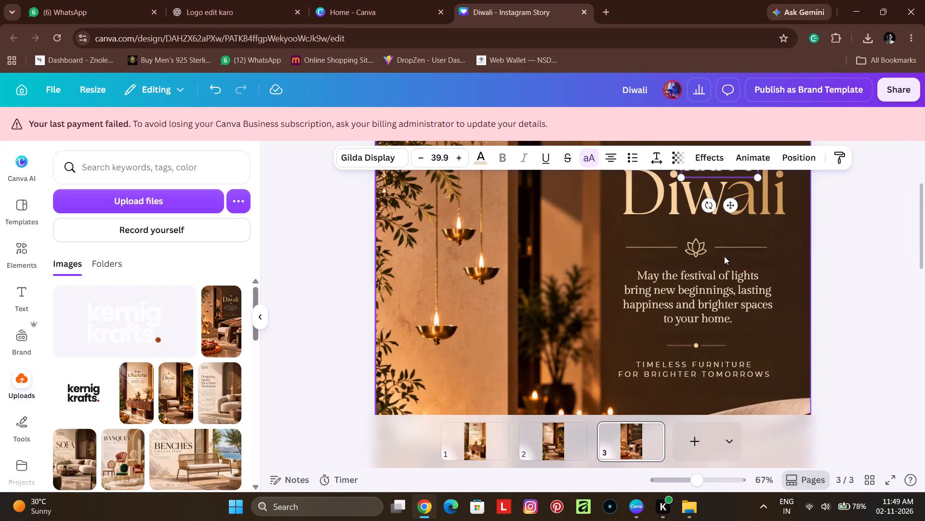
{"action": "left_click", "coordinate": [856, 229]}
{"action": "scroll", "coordinate": [845, 262], "scroll_direction": "up", "scroll_amount": 2}
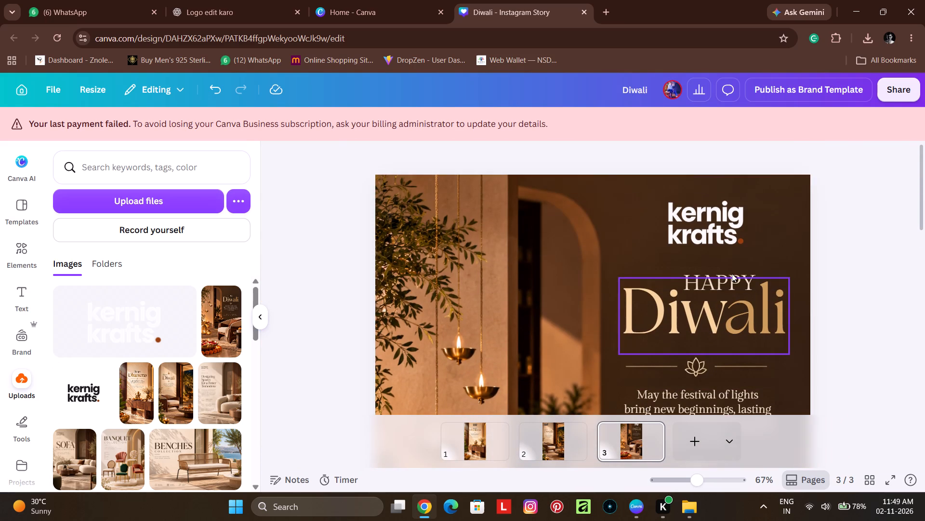
Group the HAPPY and Diwali texts into one heading element.
{"action": "left_click", "coordinate": [734, 272]}
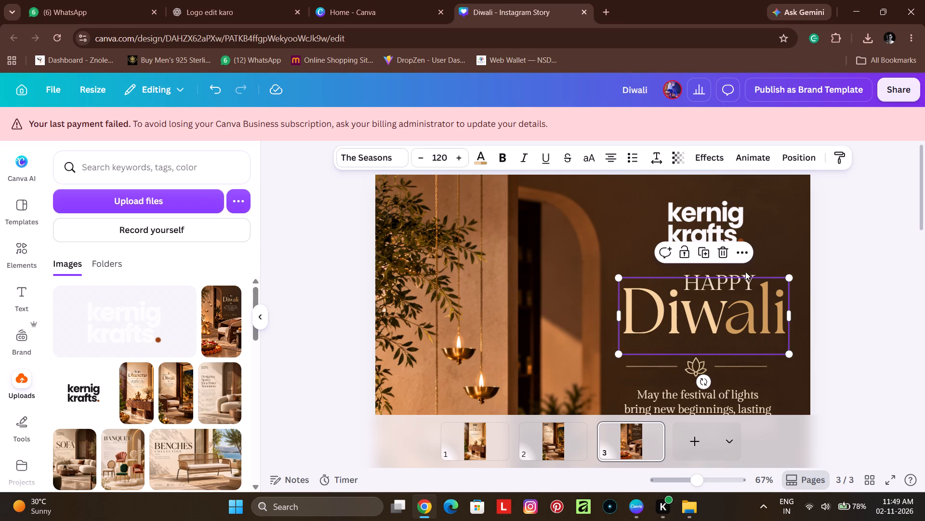
{"action": "left_click", "coordinate": [745, 270]}
{"action": "left_click", "coordinate": [757, 313], "text": "shift"}
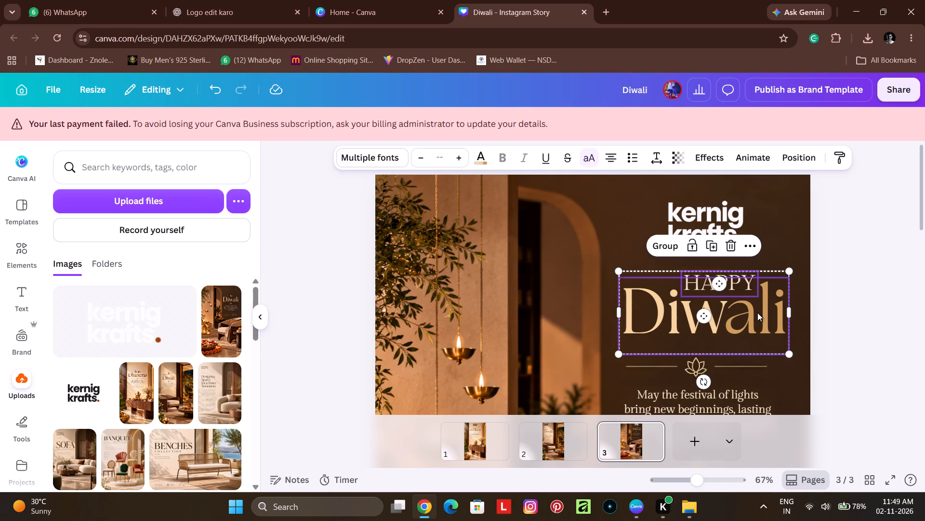
{"action": "right_click", "coordinate": [759, 320]}
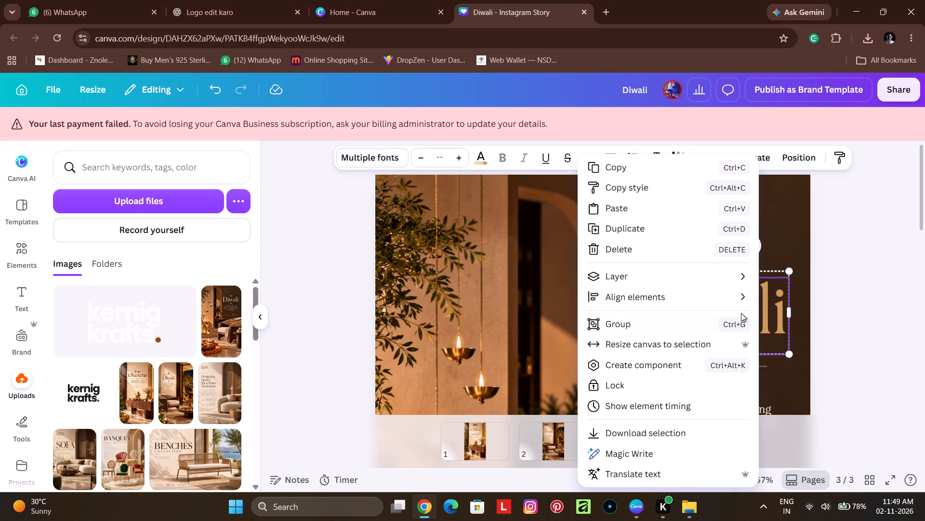
{"action": "left_click", "coordinate": [721, 325]}
{"action": "scroll", "coordinate": [819, 315], "scroll_direction": "down", "scroll_amount": 1}
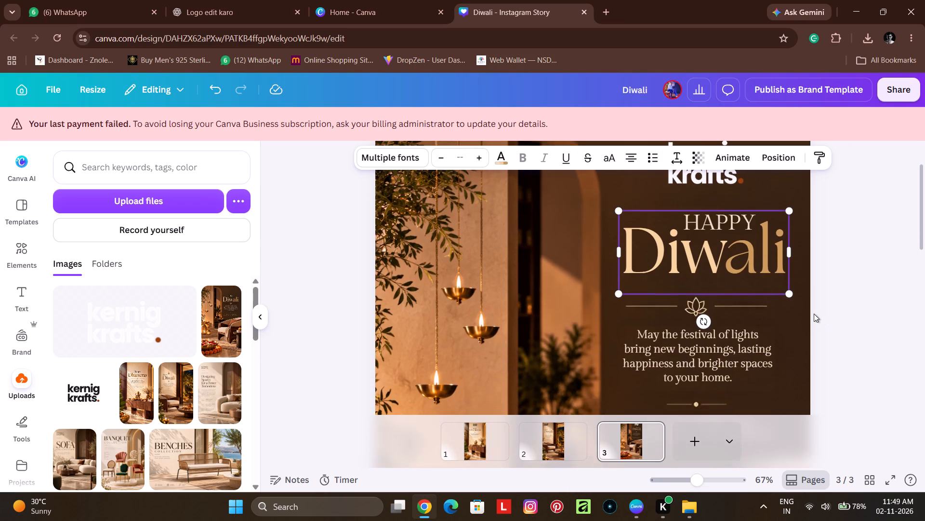
{"action": "scroll", "coordinate": [737, 295], "scroll_direction": "up", "scroll_amount": 2}
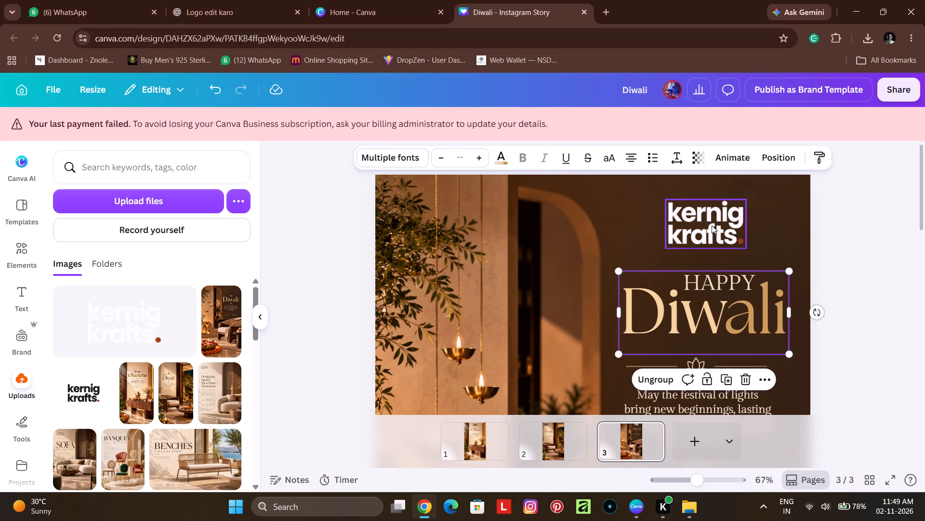
Move the kernig krafts logo slightly down and centre it horizontally above the HAPPY Diwali group.
{"action": "left_click", "coordinate": [712, 225]}
{"action": "left_click_drag", "start_coordinate": [711, 217], "coordinate": [714, 224]}
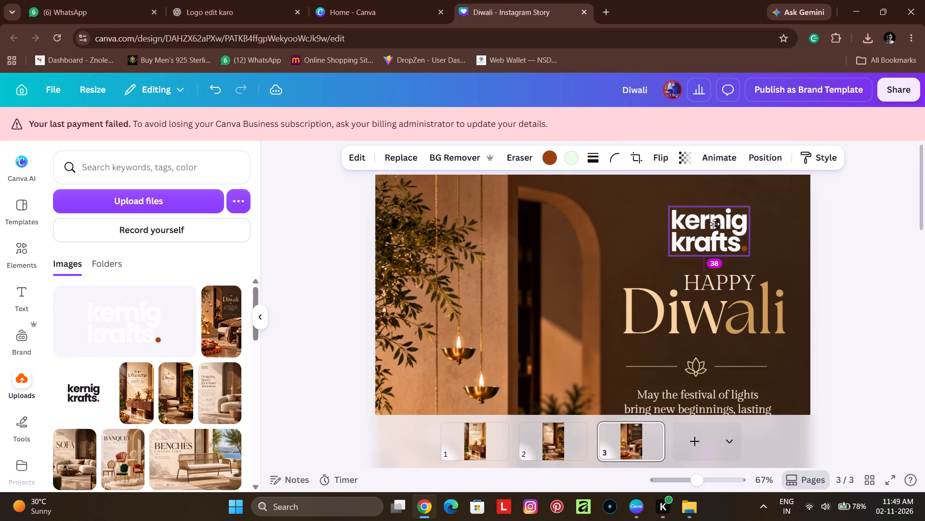
{"action": "left_click_drag", "start_coordinate": [714, 224], "coordinate": [708, 222]}
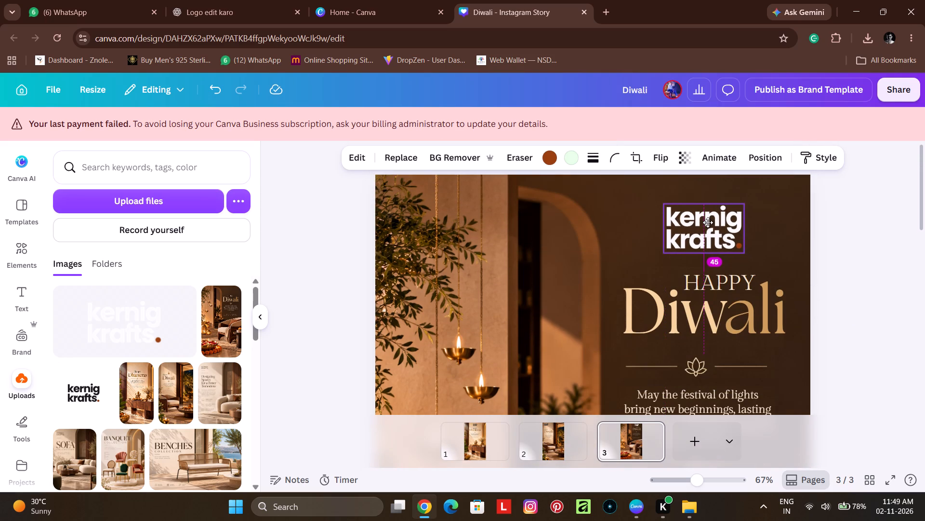
{"action": "left_click_drag", "start_coordinate": [708, 222], "coordinate": [707, 226]}
{"action": "left_click", "coordinate": [835, 231]}
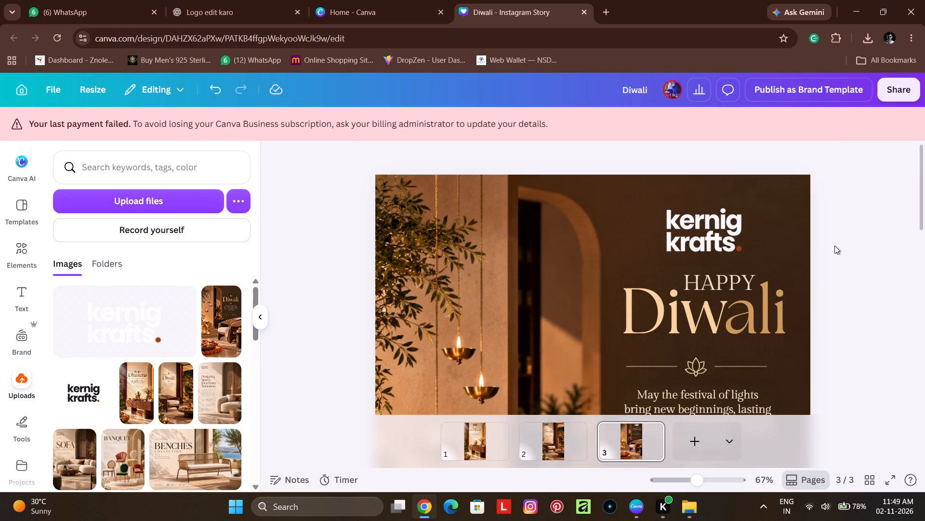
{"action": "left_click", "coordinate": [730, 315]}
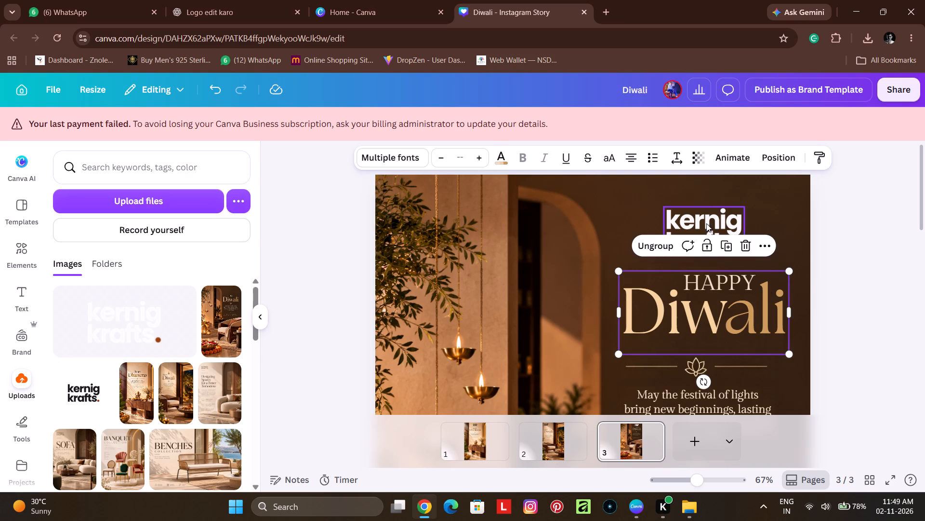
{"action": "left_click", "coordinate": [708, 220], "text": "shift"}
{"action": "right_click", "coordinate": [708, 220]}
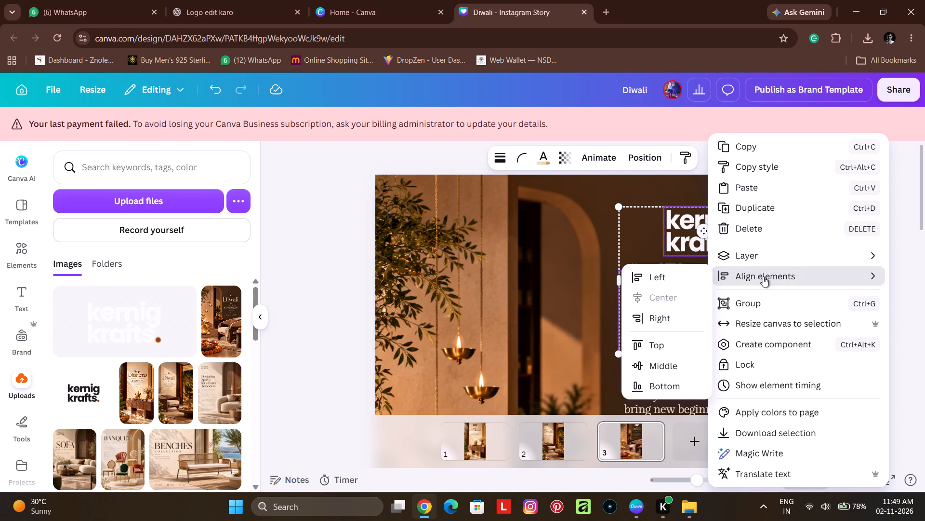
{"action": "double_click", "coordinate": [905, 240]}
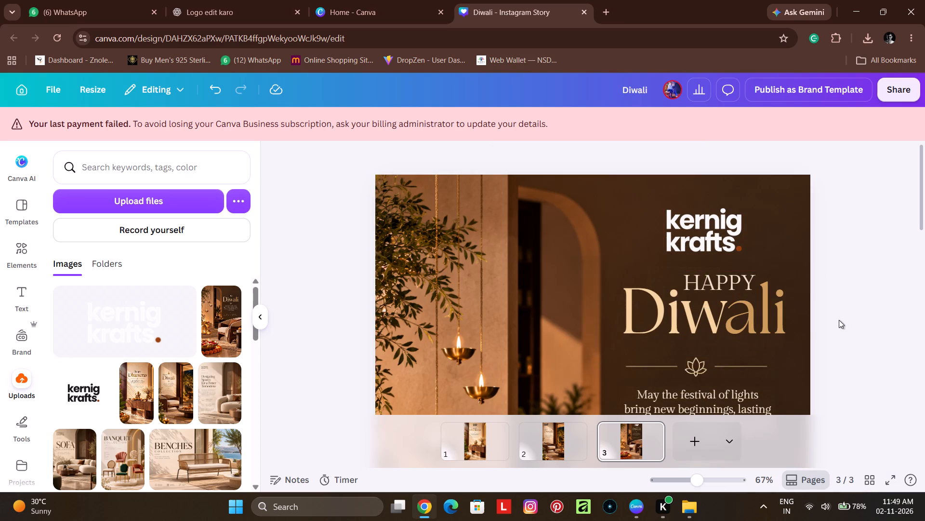
Move the lotus divider up and slightly right so it is centred beneath the Diwali heading.
{"action": "scroll", "coordinate": [766, 325], "scroll_direction": "down", "scroll_amount": 2}
{"action": "scroll", "coordinate": [753, 302], "scroll_direction": "up", "scroll_amount": 2}
{"action": "left_click", "coordinate": [709, 369]}
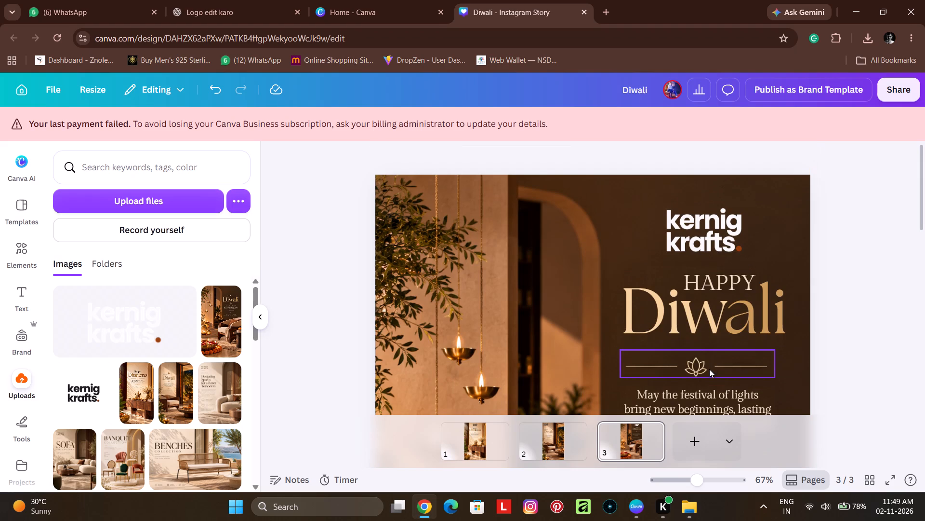
{"action": "left_click_drag", "start_coordinate": [749, 366], "coordinate": [760, 356]}
{"action": "left_click", "coordinate": [833, 354]}
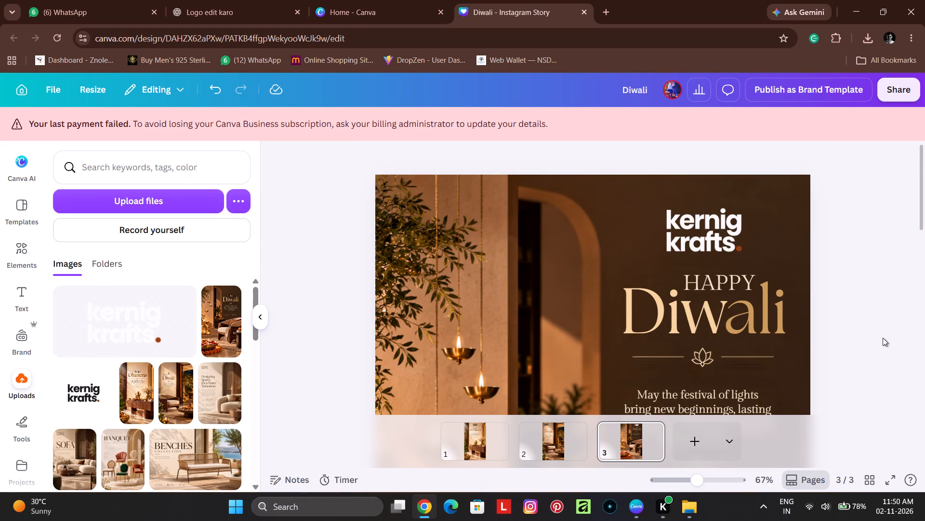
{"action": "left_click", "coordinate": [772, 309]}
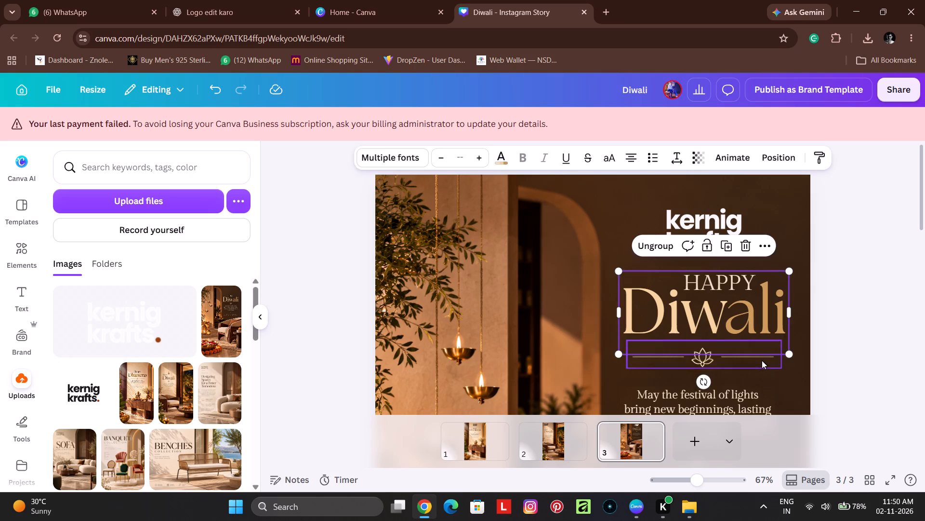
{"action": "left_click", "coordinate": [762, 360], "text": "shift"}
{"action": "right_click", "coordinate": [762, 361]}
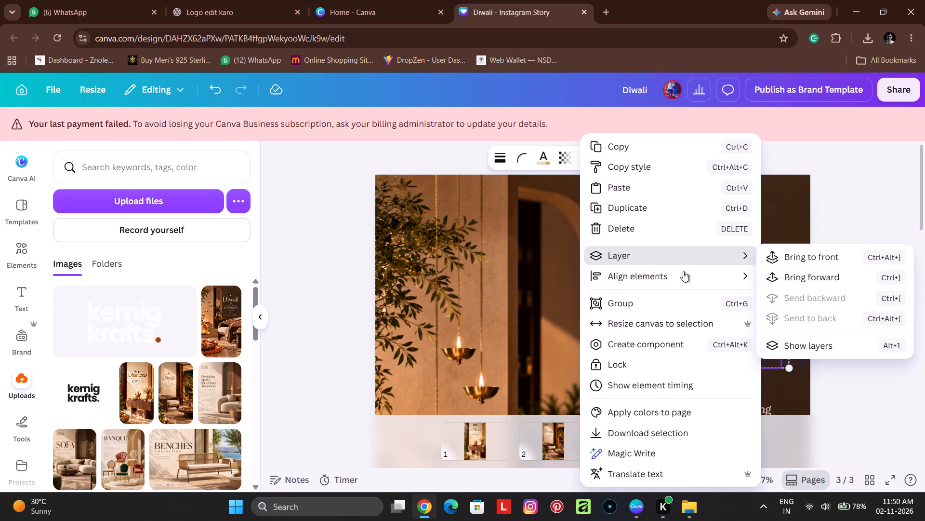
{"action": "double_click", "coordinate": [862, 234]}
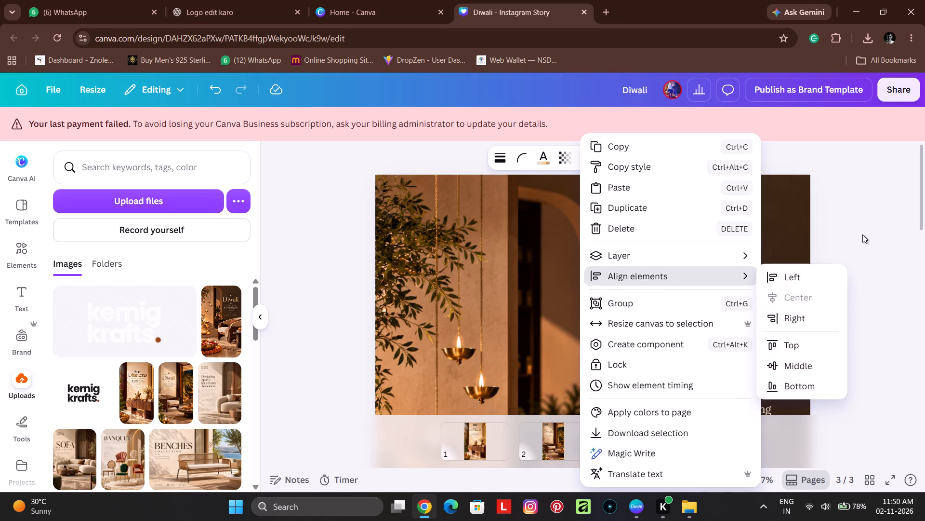
Nudge the lotus divider a few pixels to the right under the Diwali heading.
{"action": "scroll", "coordinate": [859, 360], "scroll_direction": "up", "scroll_amount": 3, "text": "ctrl"}
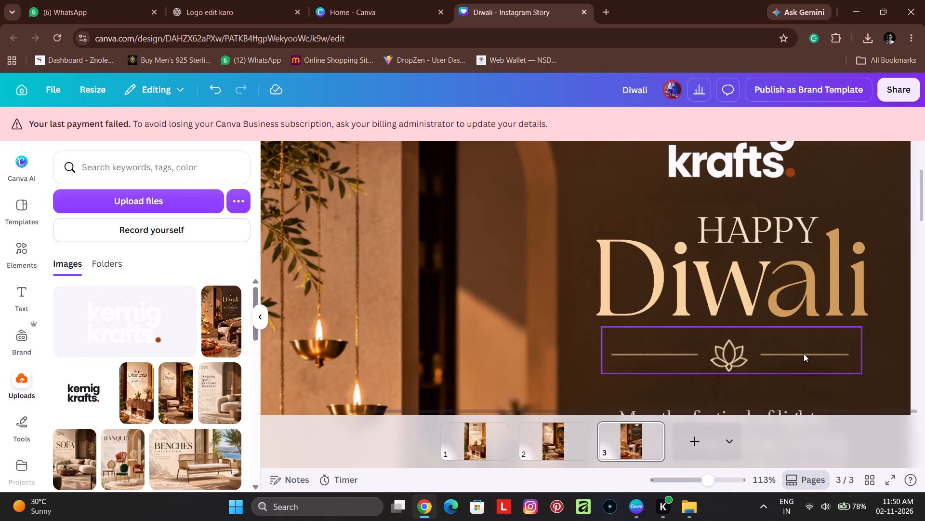
{"action": "left_click", "coordinate": [804, 354]}
{"action": "key", "text": "Right"}
{"action": "key", "text": "Right"}
{"action": "key", "text": "Right"}
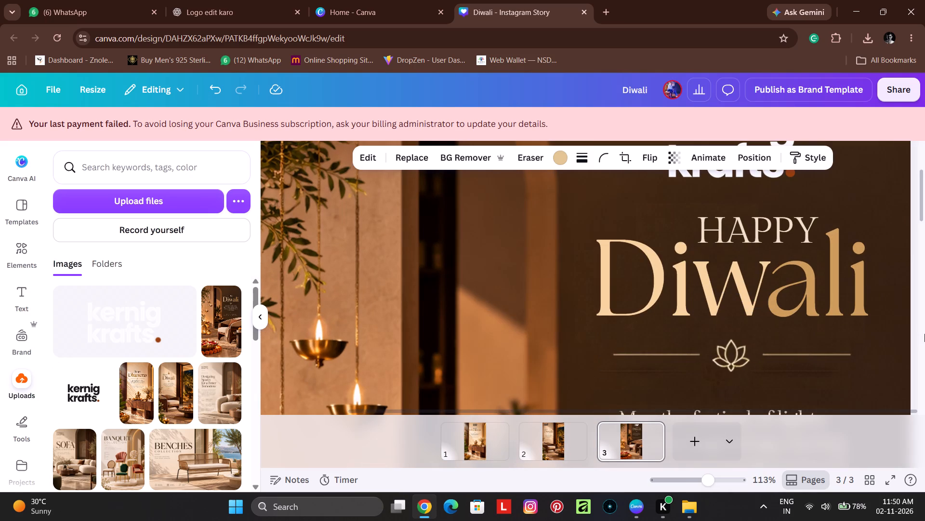
{"action": "key", "text": "Right"}
{"action": "key", "text": "Right"}
{"action": "key", "text": "Right"}
{"action": "key", "text": "Right"}
{"action": "key", "text": "Right"}
{"action": "key", "text": "Left"}
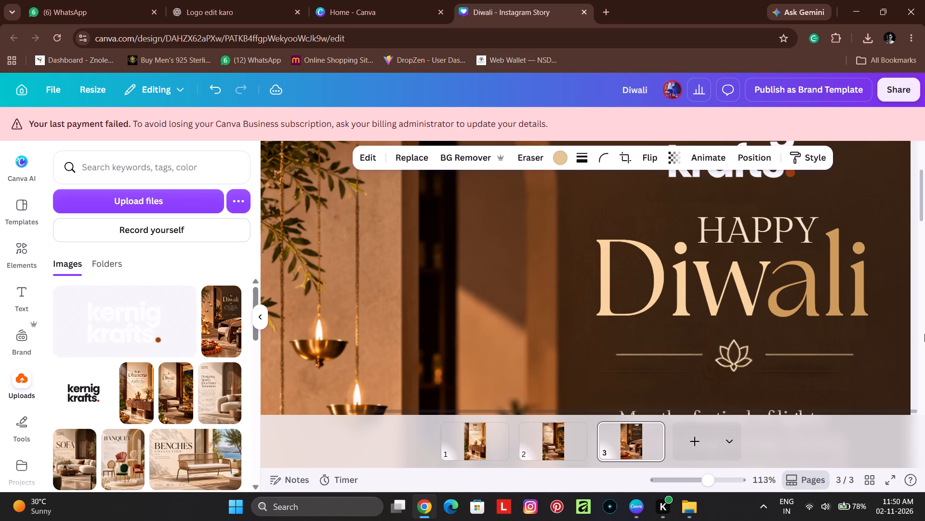
{"action": "key", "text": "Right"}
Nudge the lotus divider up closer to the Diwali heading and fine-tune its horizontal position slightly to the left.
{"action": "key", "text": "Up"}
{"action": "key", "text": "Up"}
{"action": "key", "text": "Up"}
{"action": "key", "text": "Up"}
{"action": "key", "text": "Up"}
{"action": "key", "text": "Up"}
{"action": "key", "text": "Up"}
{"action": "key", "text": "Up"}
{"action": "key", "text": "Up"}
{"action": "key", "text": "Up"}
{"action": "key", "text": "Up"}
{"action": "key", "text": "Up"}
{"action": "key", "text": "Up"}
{"action": "key", "text": "Up"}
{"action": "key", "text": "Up"}
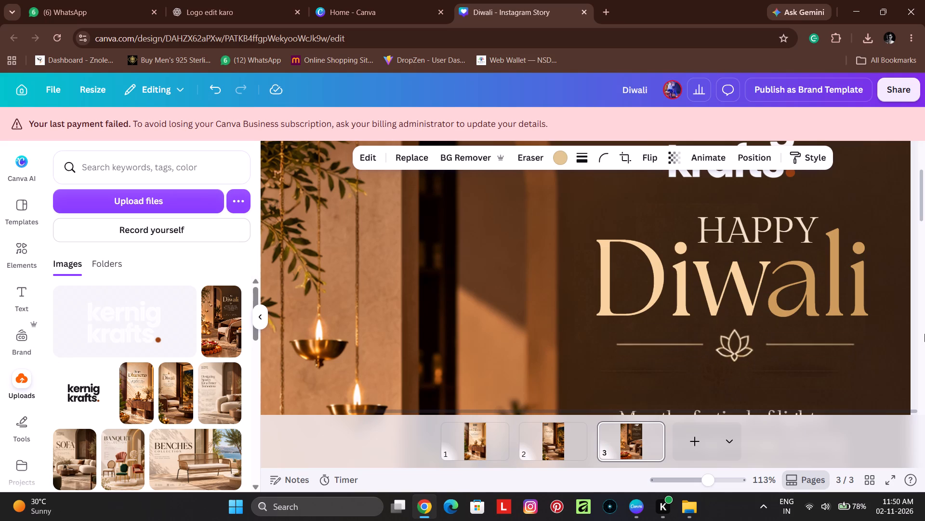
{"action": "key", "text": "Up"}
{"action": "key", "text": "Up"}
{"action": "key", "text": "Left"}
{"action": "key", "text": "Right"}
{"action": "key", "text": "Left"}
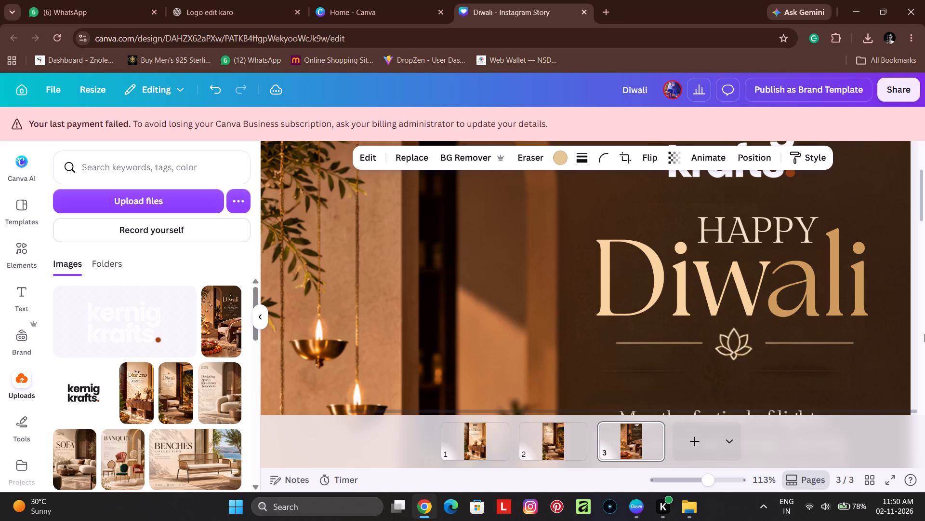
{"action": "key", "text": "Left"}
{"action": "key", "text": "Left"}
{"action": "key", "text": "Right"}
{"action": "key", "text": "Left"}
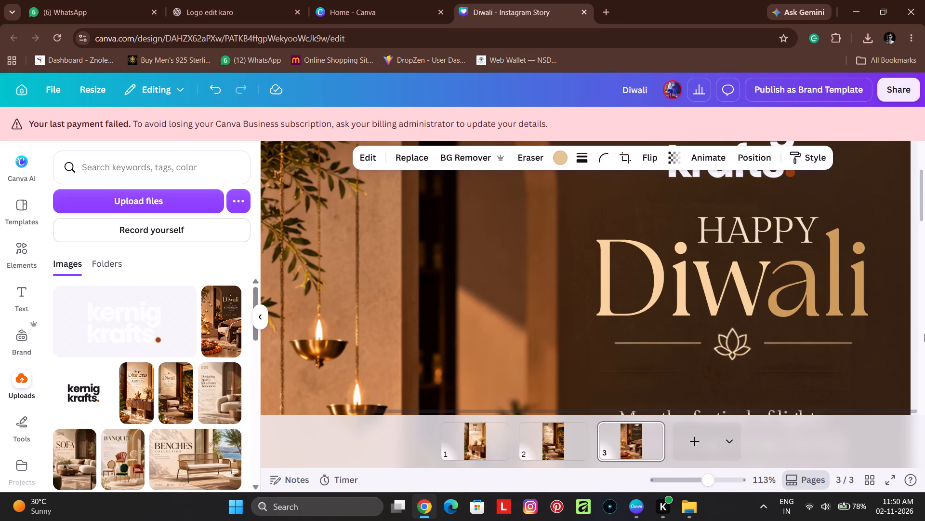
{"action": "scroll", "coordinate": [876, 302], "scroll_direction": "down", "scroll_amount": 3, "text": "ctrl"}
{"action": "scroll", "coordinate": [682, 241], "scroll_direction": "down", "scroll_amount": 1, "text": "ctrl"}
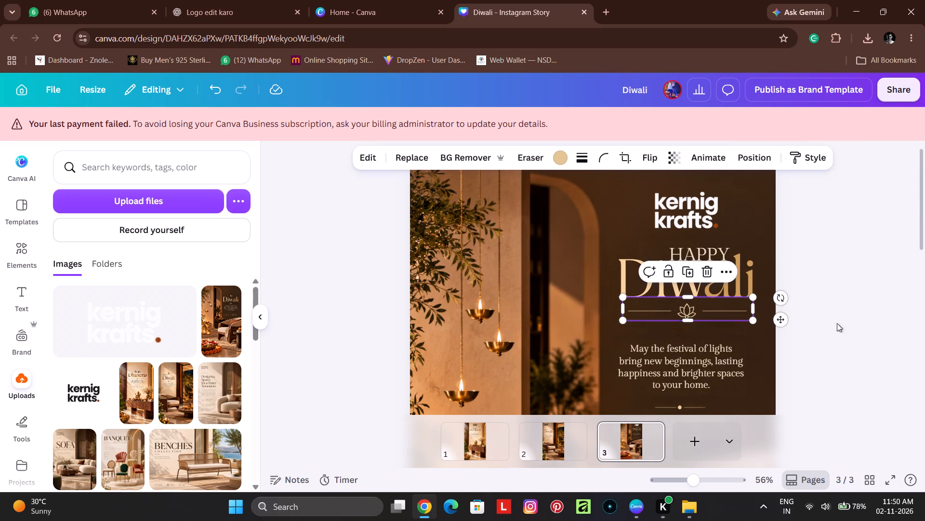
{"action": "left_click", "coordinate": [837, 323]}
Move the festival of lights message up and slightly right to centre it beneath the lotus divider.
{"action": "left_click", "coordinate": [722, 364]}
{"action": "left_click_drag", "start_coordinate": [723, 364], "coordinate": [724, 355]}
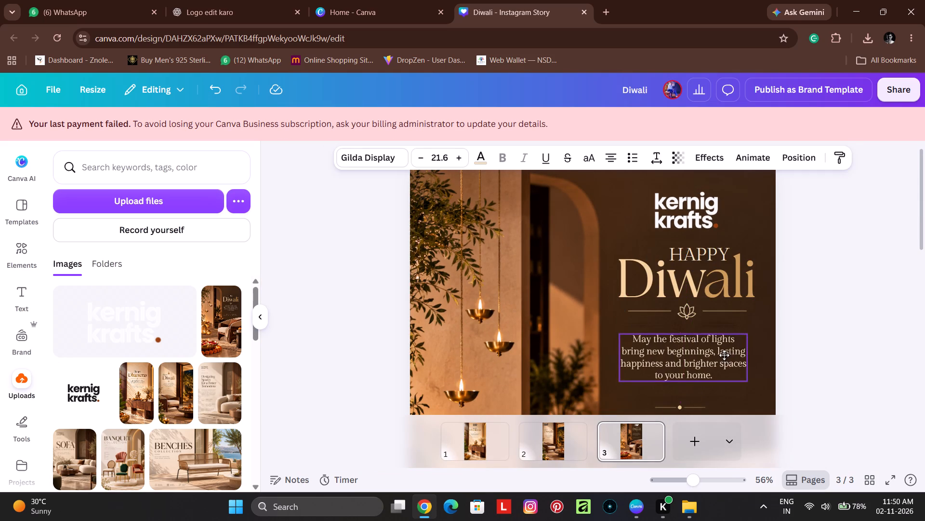
{"action": "left_click_drag", "start_coordinate": [724, 355], "coordinate": [730, 352]}
{"action": "left_click", "coordinate": [827, 355]}
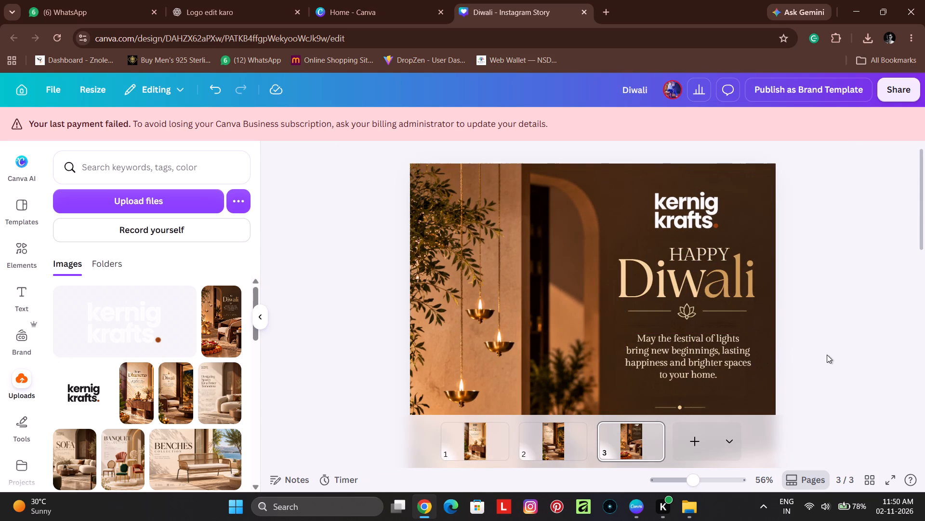
Nudge the festival of lights message up closer to the lotus divider.
{"action": "left_click", "coordinate": [707, 352]}
{"action": "key", "text": "Up"}
{"action": "key", "text": "Up"}
{"action": "key", "text": "Up"}
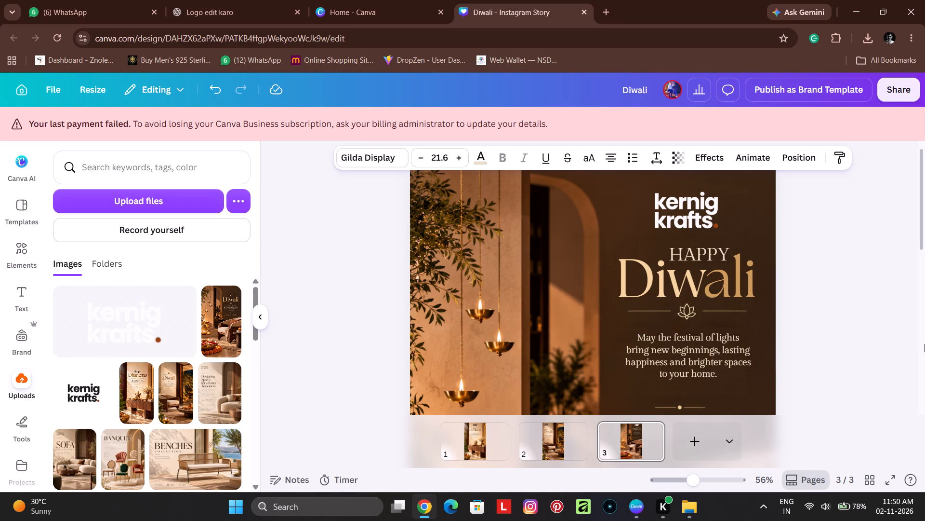
{"action": "key", "text": "Up"}
{"action": "key", "text": "Up"}
{"action": "key", "text": "Up"}
{"action": "key", "text": "Up"}
{"action": "key", "text": "Up"}
{"action": "key", "text": "Up"}
{"action": "key", "text": "Up"}
{"action": "key", "text": "Up"}
{"action": "key", "text": "Up"}
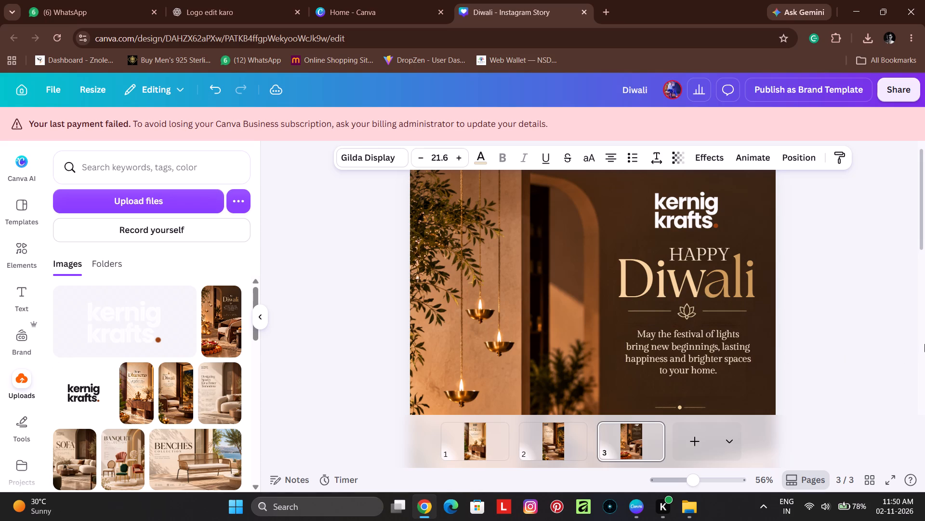
Nudge the festival of lights message slightly left under the lotus divider and fine-tune its height.
{"action": "key", "text": "Left"}
{"action": "key", "text": "Left"}
{"action": "key", "text": "Left"}
{"action": "key", "text": "Left"}
{"action": "key", "text": "Left"}
{"action": "key", "text": "Up"}
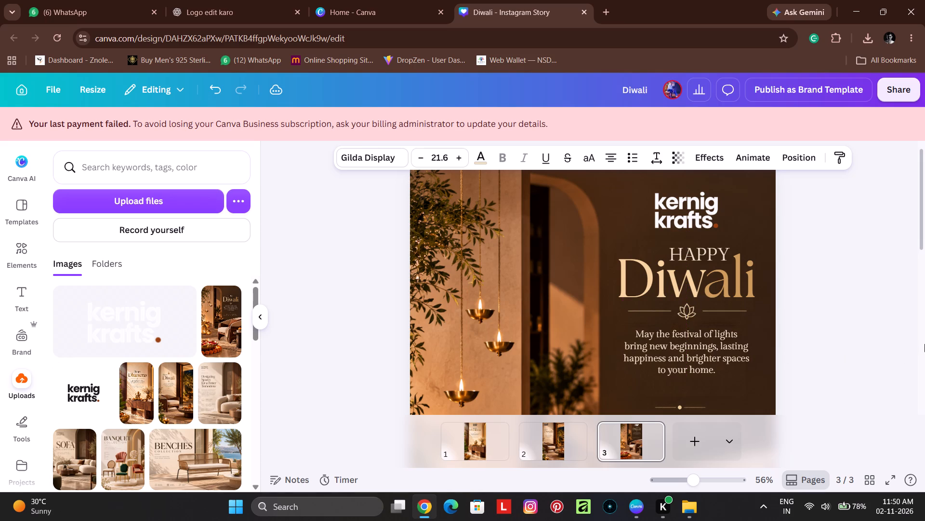
{"action": "key", "text": "Left"}
{"action": "key", "text": "Right"}
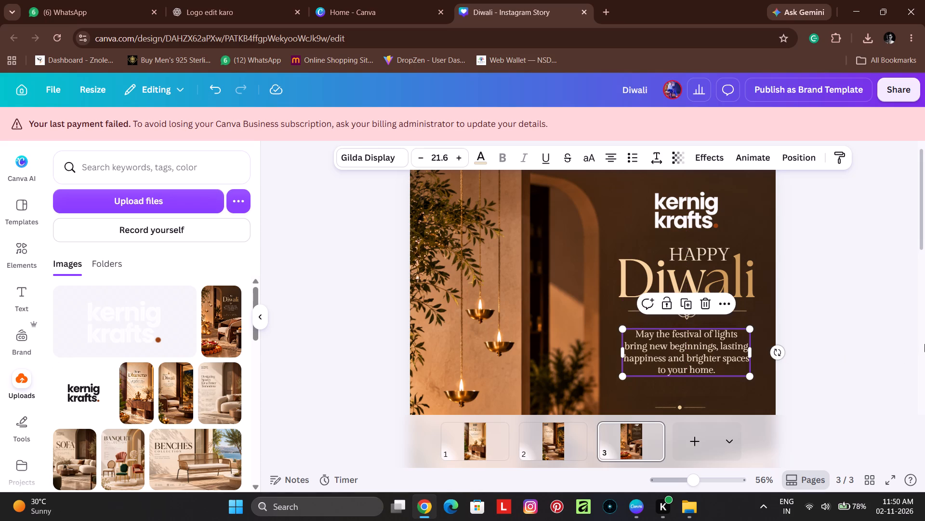
{"action": "key", "text": "Up"}
{"action": "key", "text": "Down"}
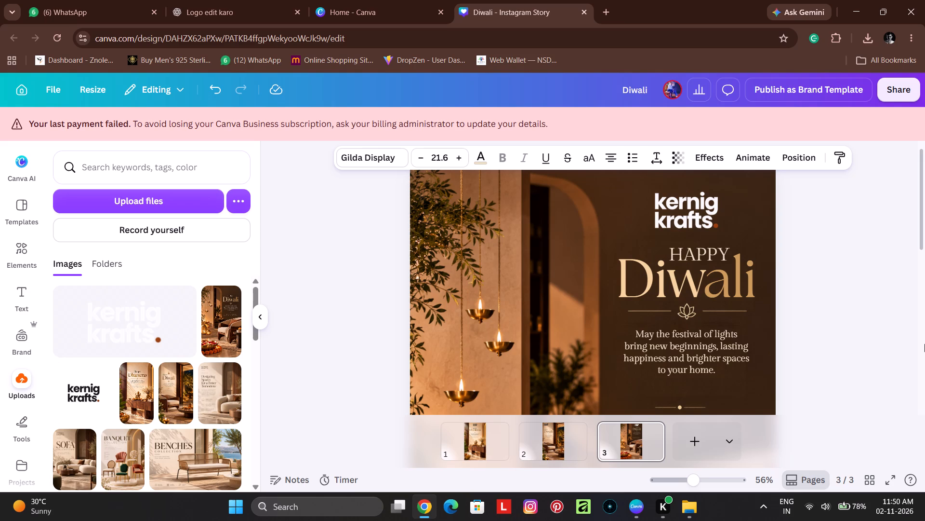
{"action": "key", "text": "Up"}
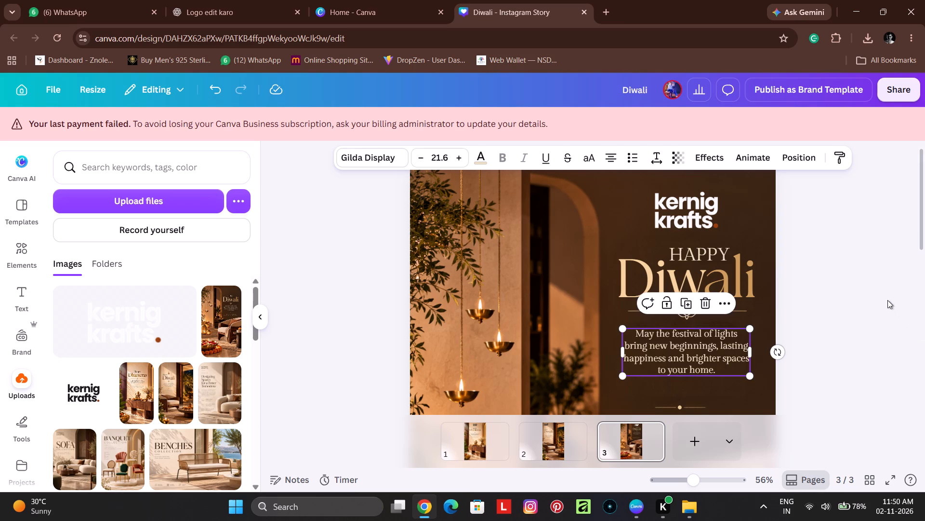
{"action": "left_click", "coordinate": [865, 288]}
Move the small dotted line divider up and slightly right, just beneath the festival of lights message.
{"action": "scroll", "coordinate": [862, 286], "scroll_direction": "down", "scroll_amount": 3}
{"action": "scroll", "coordinate": [705, 277], "scroll_direction": "up", "scroll_amount": 1}
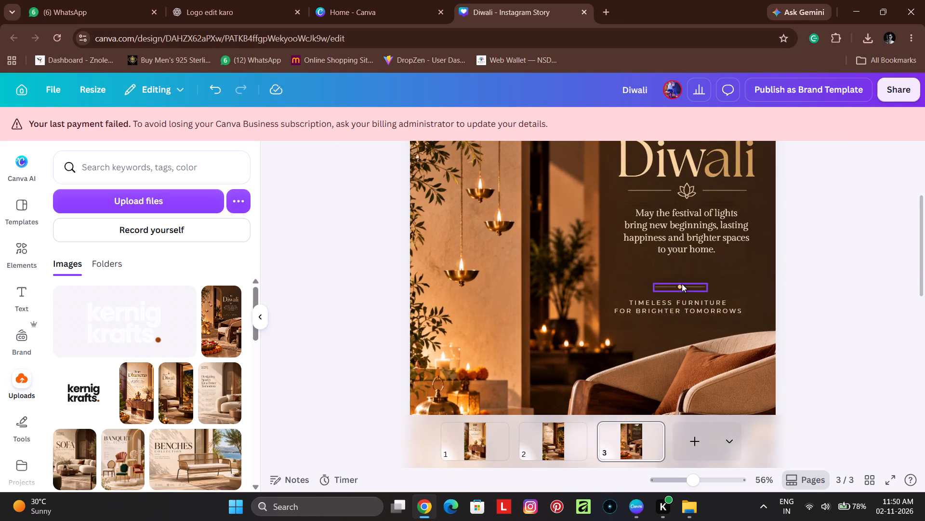
{"action": "scroll", "coordinate": [682, 284], "scroll_direction": "up", "scroll_amount": 3, "text": "ctrl"}
{"action": "left_click_drag", "start_coordinate": [750, 290], "coordinate": [769, 251]}
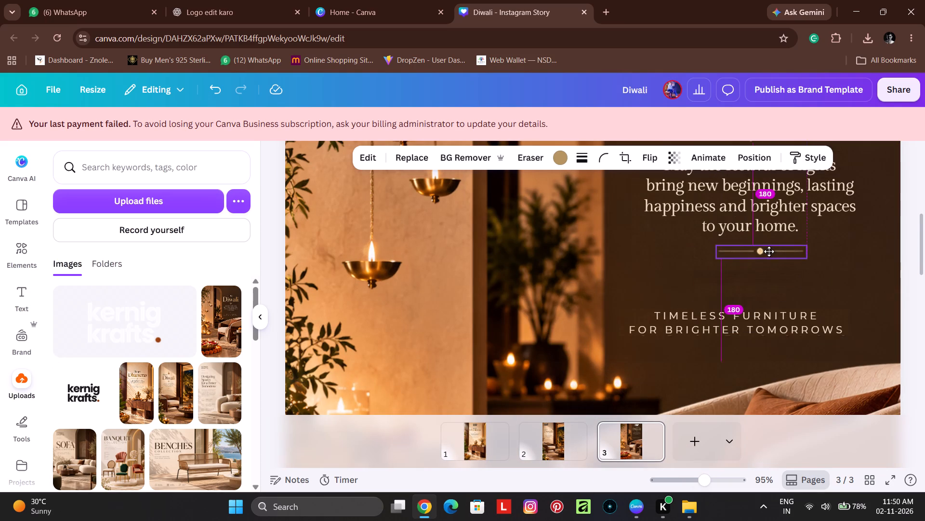
{"action": "left_click_drag", "start_coordinate": [769, 251], "coordinate": [763, 253]}
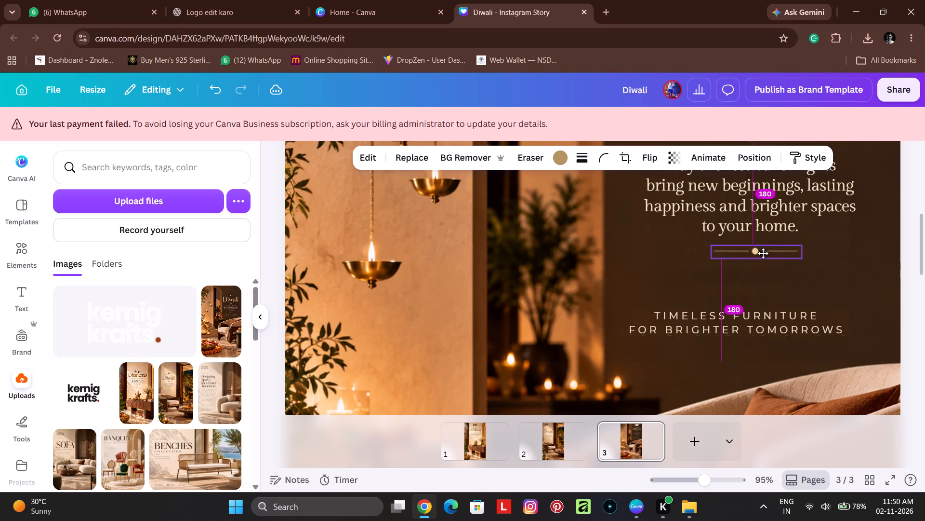
{"action": "left_click_drag", "start_coordinate": [763, 253], "coordinate": [759, 254]}
{"action": "left_click", "coordinate": [826, 279]}
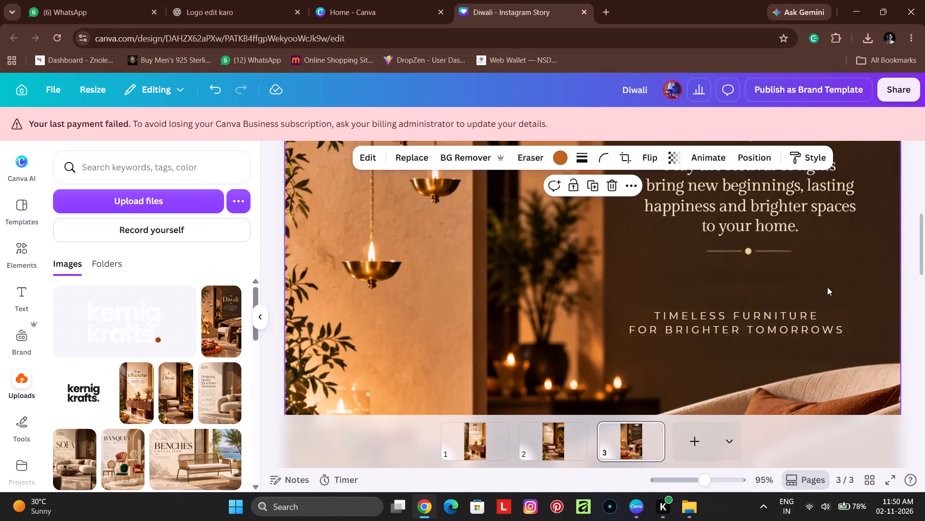
Nudge the small dotted line divider slightly right and up to centre it under the message.
{"action": "left_click", "coordinate": [789, 247]}
{"action": "key", "text": "Right"}
{"action": "key", "text": "Right"}
{"action": "key", "text": "Right"}
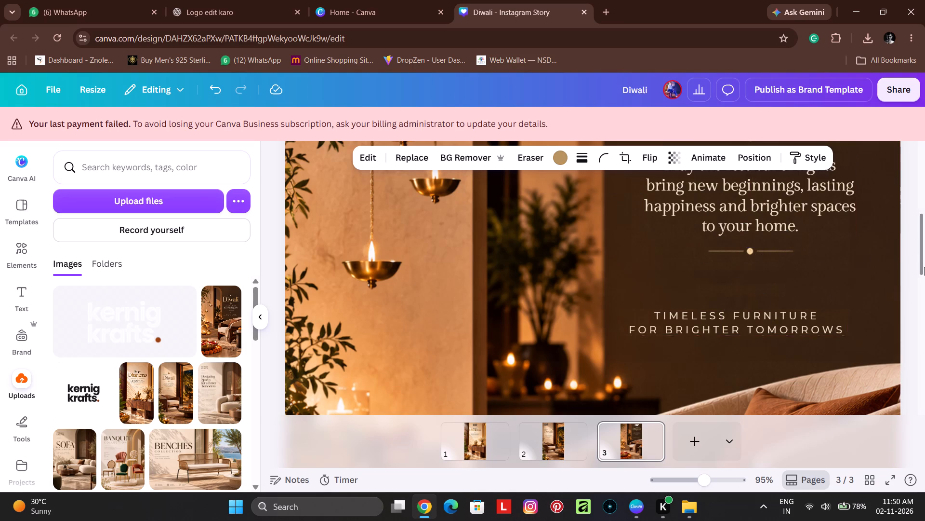
{"action": "key", "text": "Right"}
{"action": "key", "text": "Right"}
{"action": "key", "text": "Right"}
{"action": "key", "text": "Left"}
{"action": "key", "text": "Up"}
{"action": "key", "text": "Up"}
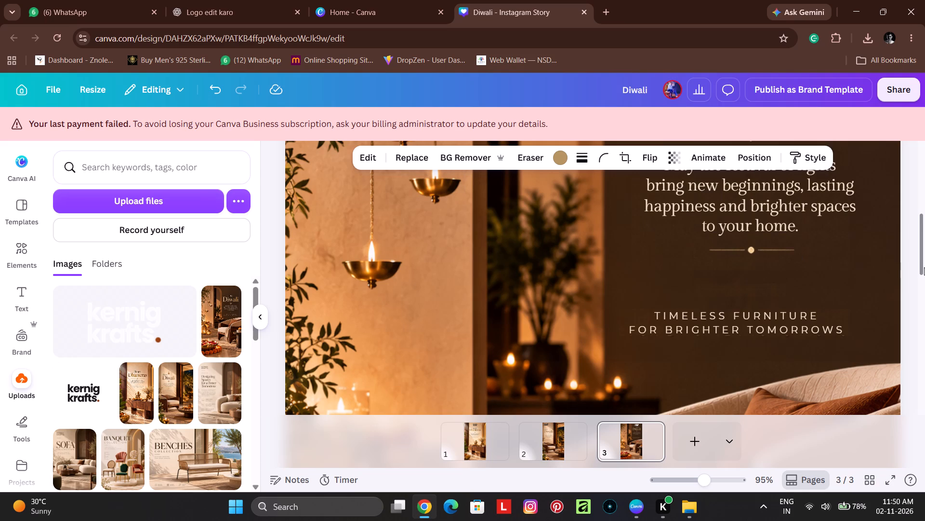
Move the TIMELESS FURNITURE FOR BRIGHTER TOMORROWS tagline up and slightly right, just beneath the small dotted divider.
{"action": "left_click", "coordinate": [783, 334]}
{"action": "left_click_drag", "start_coordinate": [788, 326], "coordinate": [800, 316]}
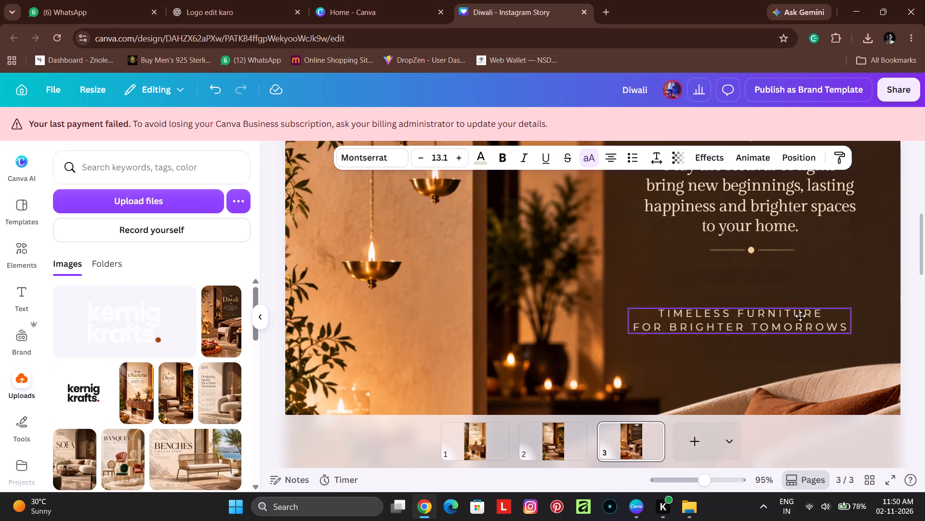
{"action": "left_click_drag", "start_coordinate": [800, 316], "coordinate": [804, 287]}
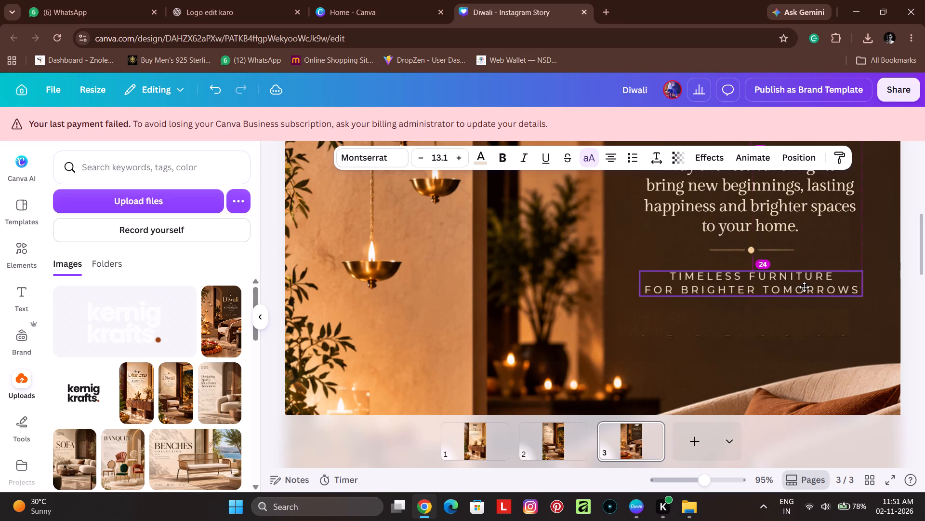
{"action": "left_click_drag", "start_coordinate": [804, 287], "coordinate": [804, 287]}
{"action": "left_click_drag", "start_coordinate": [804, 287], "coordinate": [805, 288]}
{"action": "scroll", "coordinate": [726, 345], "scroll_direction": "down", "scroll_amount": 3, "text": "ctrl"}
{"action": "left_click", "coordinate": [888, 315]}
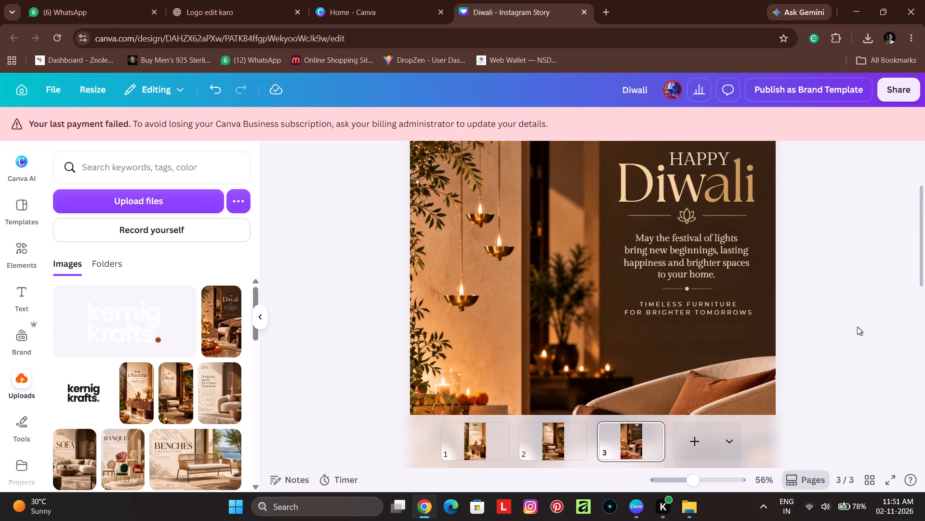
Select the Happy Diwali heading, lotus divider, message, small dotted divider and tagline together and align them to centre.
{"action": "scroll", "coordinate": [842, 335], "scroll_direction": "up", "scroll_amount": 2}
{"action": "left_click", "coordinate": [726, 277]}
{"action": "left_click", "coordinate": [718, 320], "text": "shift"}
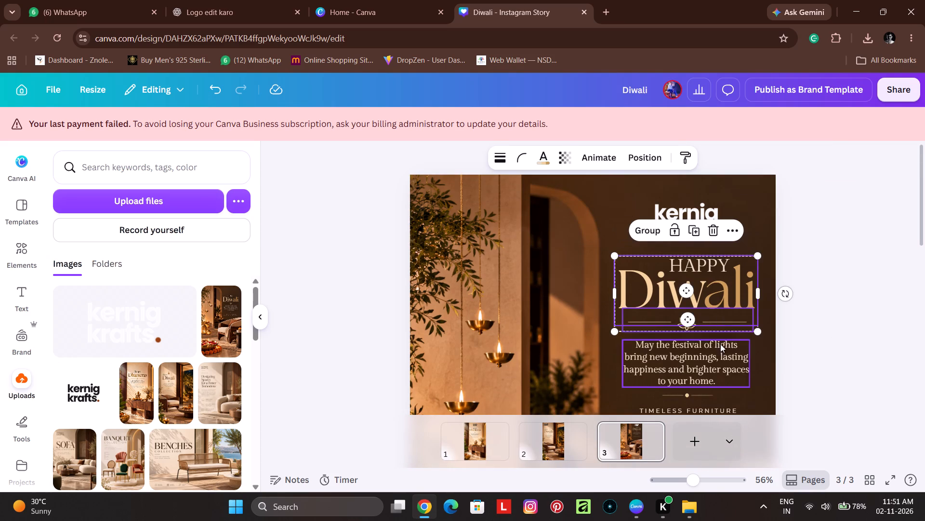
{"action": "left_click", "coordinate": [722, 346], "text": "shift"}
{"action": "left_click", "coordinate": [711, 396], "text": "shift"}
{"action": "scroll", "coordinate": [725, 377], "scroll_direction": "down", "scroll_amount": 1}
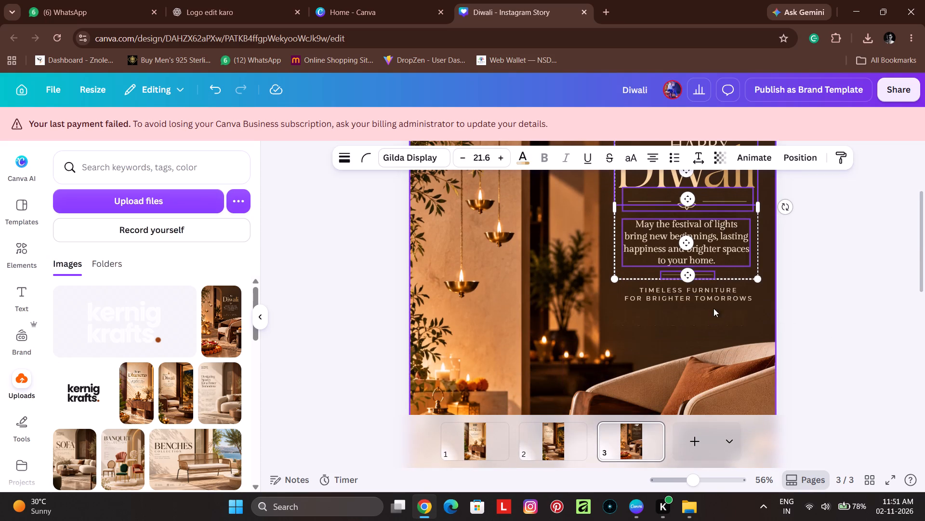
{"action": "left_click", "coordinate": [722, 294], "text": "shift"}
{"action": "right_click", "coordinate": [730, 250]}
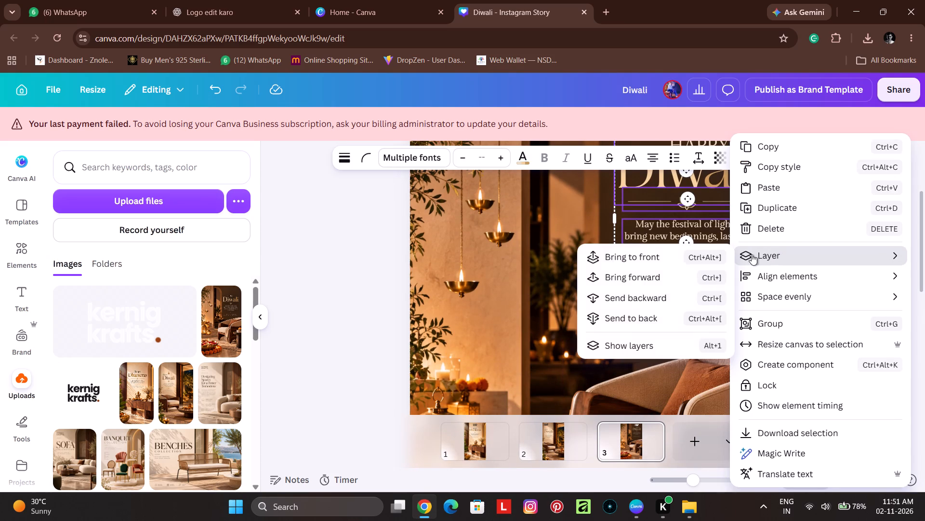
{"action": "left_click", "coordinate": [700, 290]}
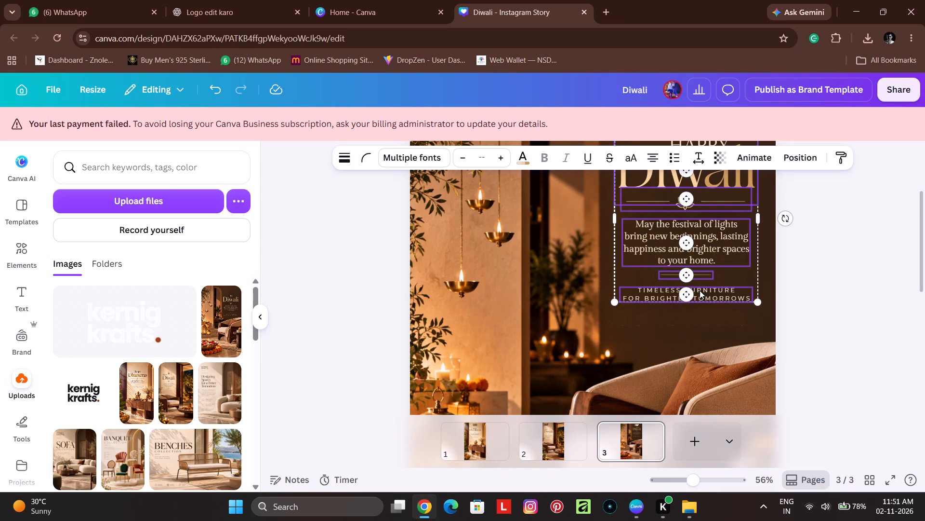
Space the selected heading, dividers, message and tagline evenly in the vertical direction.
{"action": "right_click", "coordinate": [719, 225]}
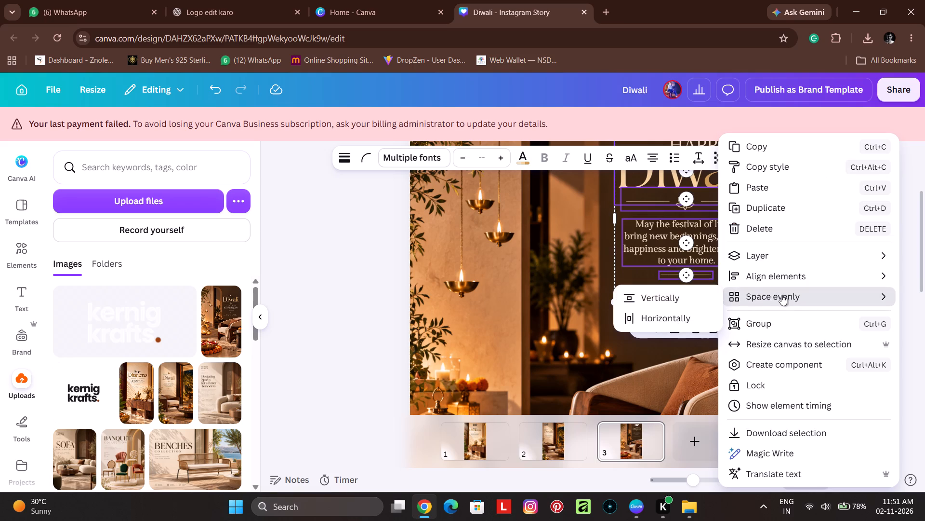
{"action": "left_click", "coordinate": [703, 293]}
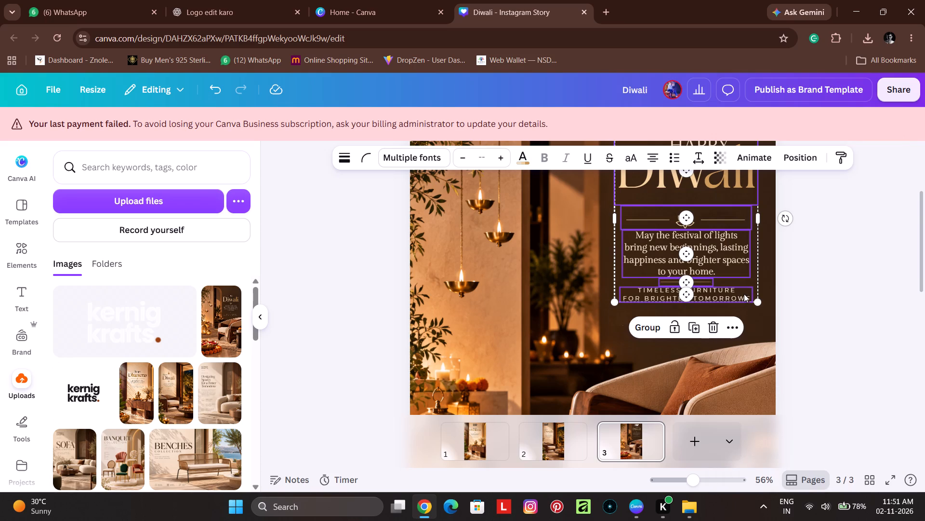
{"action": "left_click", "coordinate": [800, 291]}
Move the Happy Diwali heading down closer to the lotus divider, keeping it centred above it.
{"action": "scroll", "coordinate": [840, 319], "scroll_direction": "up", "scroll_amount": 1}
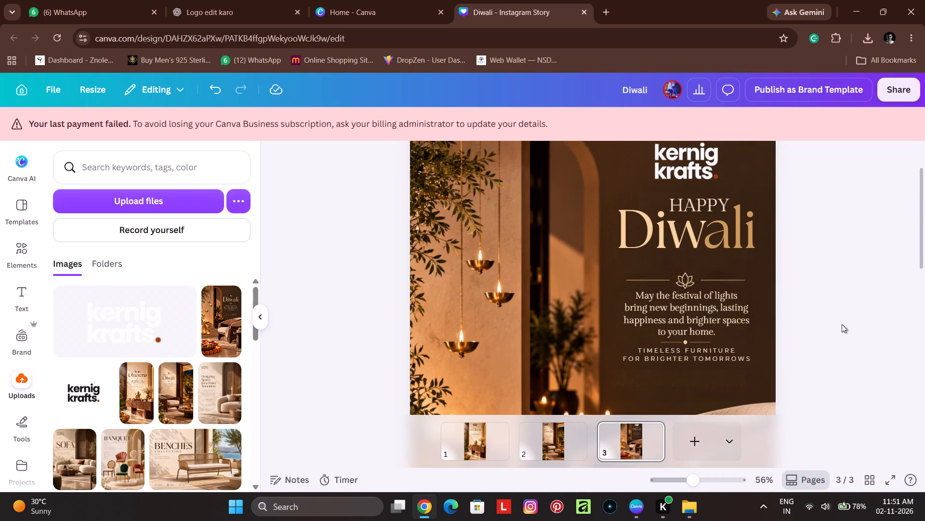
{"action": "left_click", "coordinate": [726, 225]}
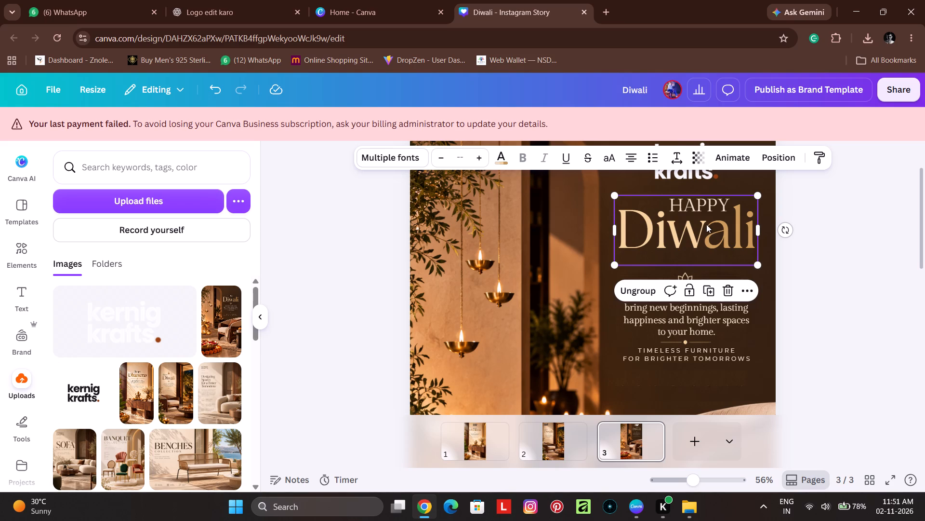
{"action": "left_click_drag", "start_coordinate": [707, 223], "coordinate": [709, 237]}
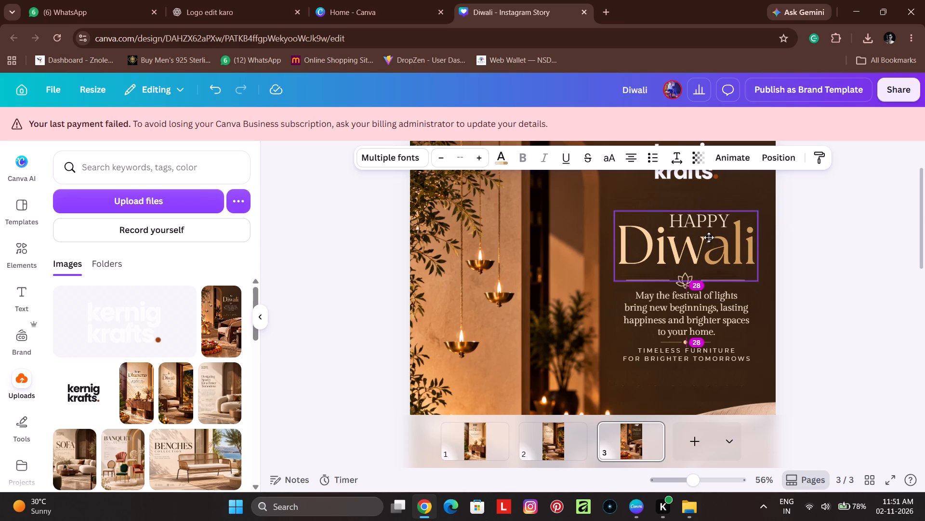
{"action": "left_click_drag", "start_coordinate": [709, 237], "coordinate": [709, 240]}
{"action": "left_click", "coordinate": [824, 280]}
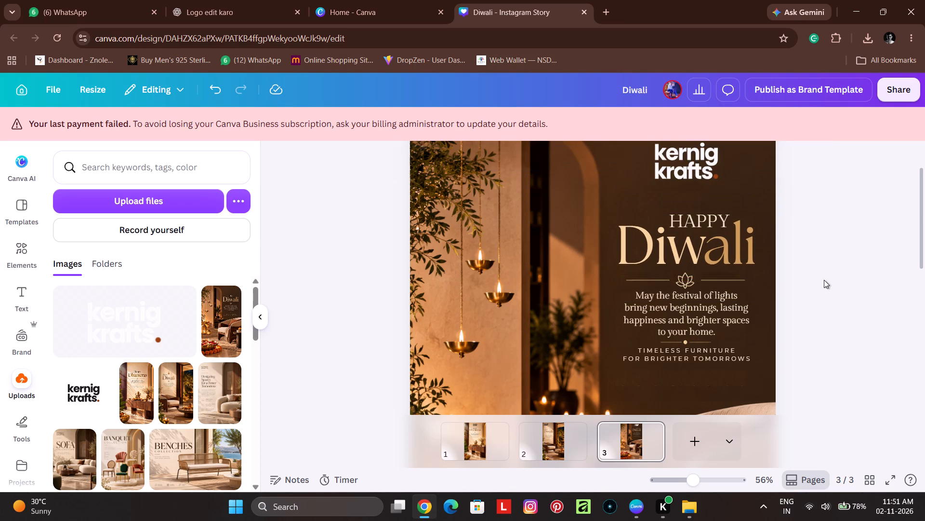
Move the white kernig krafts logo down closer to the Happy Diwali heading, centred above the text.
{"action": "scroll", "coordinate": [825, 279], "scroll_direction": "down", "scroll_amount": 3, "text": "ctrl"}
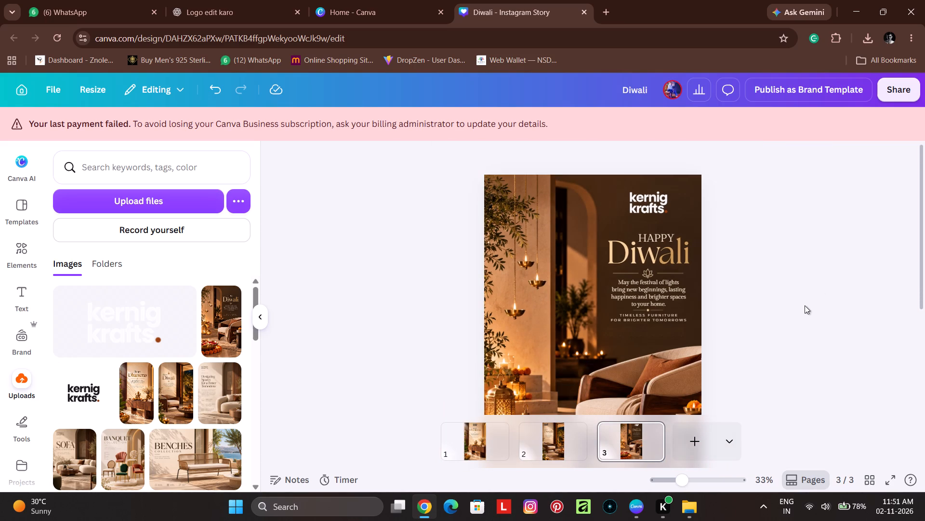
{"action": "scroll", "coordinate": [805, 304], "scroll_direction": "up", "scroll_amount": 3, "text": "ctrl"}
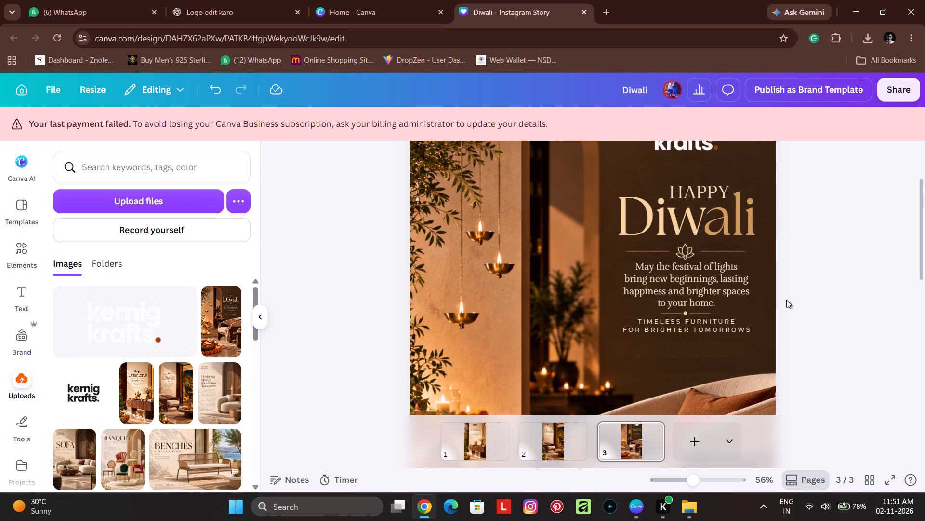
{"action": "scroll", "coordinate": [786, 300], "scroll_direction": "down", "scroll_amount": 2, "text": "ctrl"}
{"action": "left_click", "coordinate": [668, 189]}
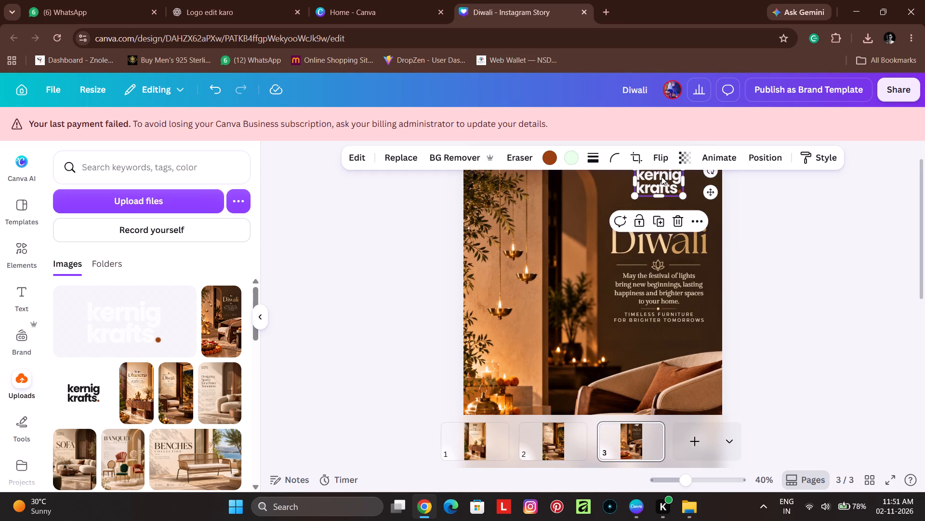
{"action": "left_click_drag", "start_coordinate": [659, 183], "coordinate": [660, 190]}
{"action": "left_click", "coordinate": [798, 242]}
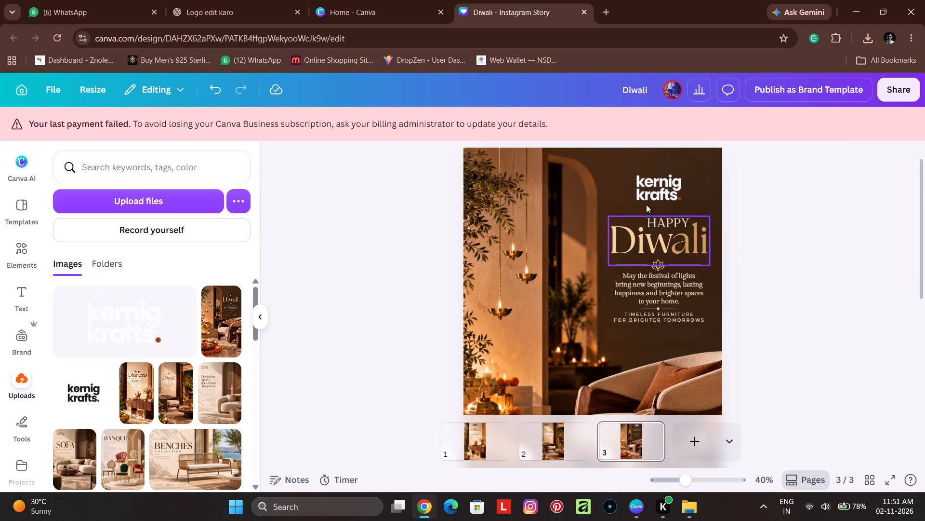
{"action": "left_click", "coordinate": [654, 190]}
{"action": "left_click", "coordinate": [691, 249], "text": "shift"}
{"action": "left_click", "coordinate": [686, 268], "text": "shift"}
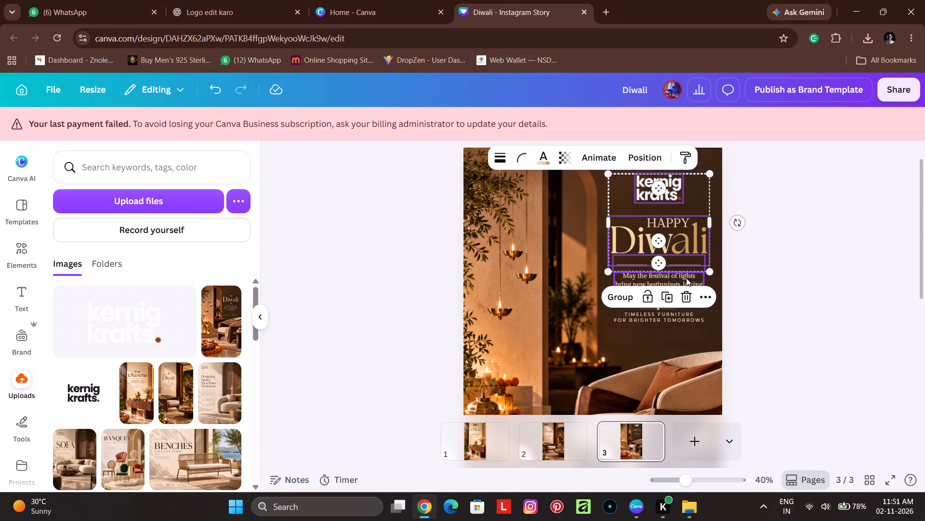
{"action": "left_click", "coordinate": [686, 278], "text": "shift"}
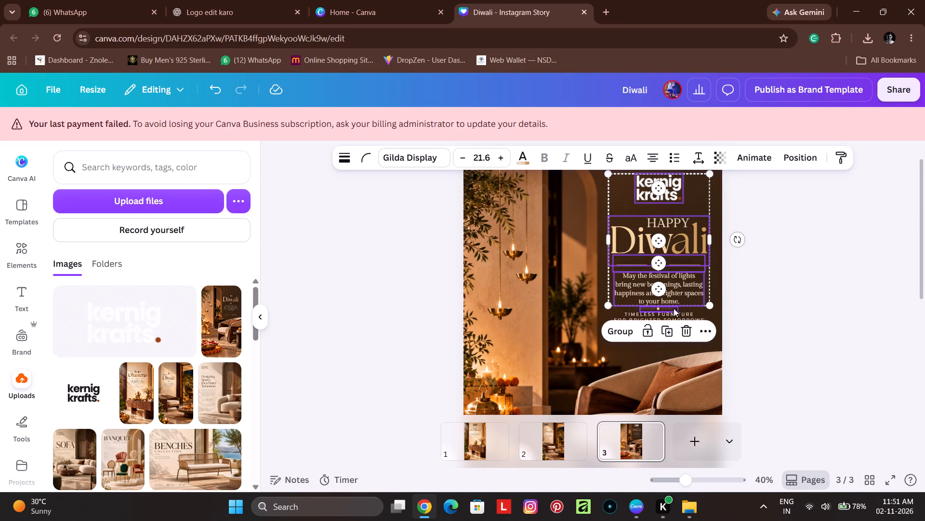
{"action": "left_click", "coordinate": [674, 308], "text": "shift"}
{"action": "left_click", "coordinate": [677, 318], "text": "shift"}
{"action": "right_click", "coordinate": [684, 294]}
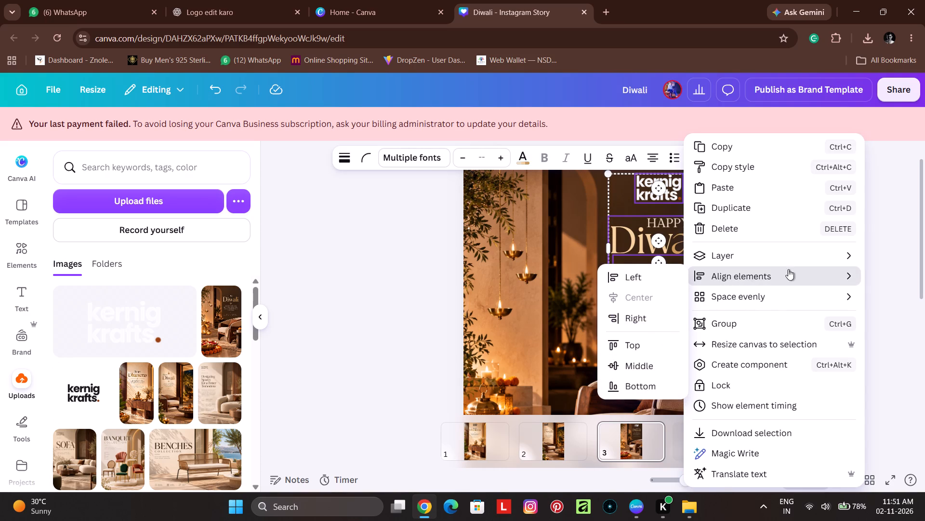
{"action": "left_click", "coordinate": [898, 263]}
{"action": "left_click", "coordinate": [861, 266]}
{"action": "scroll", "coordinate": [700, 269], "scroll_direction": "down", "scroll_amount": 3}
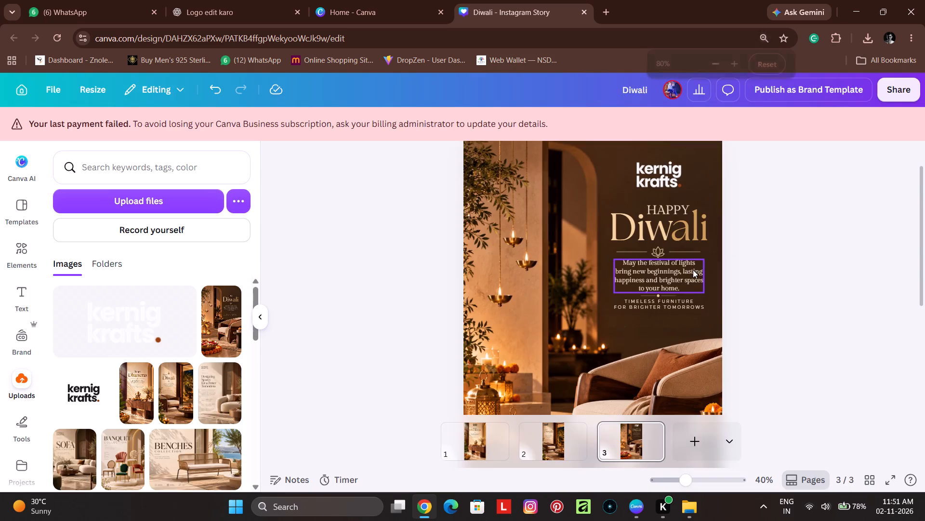
Select the logo, Happy Diwali heading, dividers, message and tagline together and nudge them slightly down the story.
{"action": "scroll", "coordinate": [691, 270], "scroll_direction": "down", "scroll_amount": 2, "text": "ctrl"}
{"action": "scroll", "coordinate": [690, 280], "scroll_direction": "up", "scroll_amount": 2}
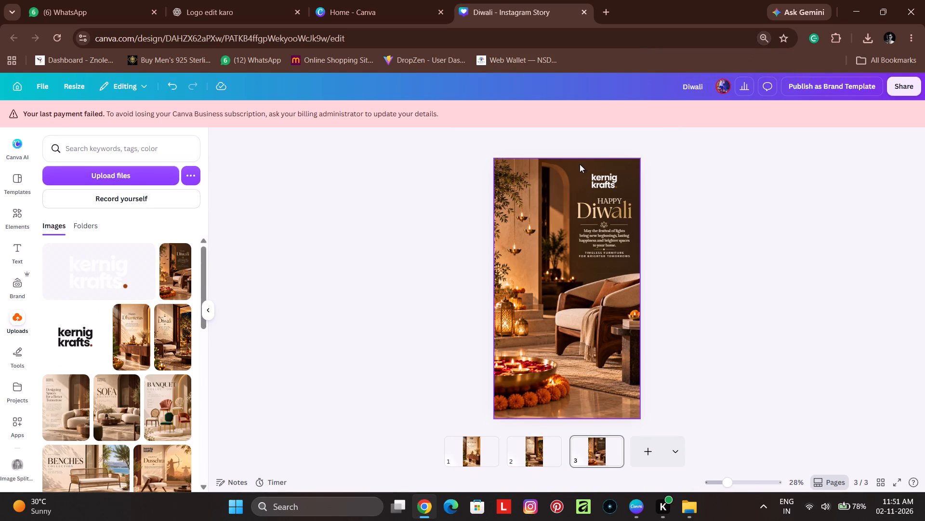
{"action": "left_click_drag", "start_coordinate": [577, 165], "coordinate": [606, 243]}
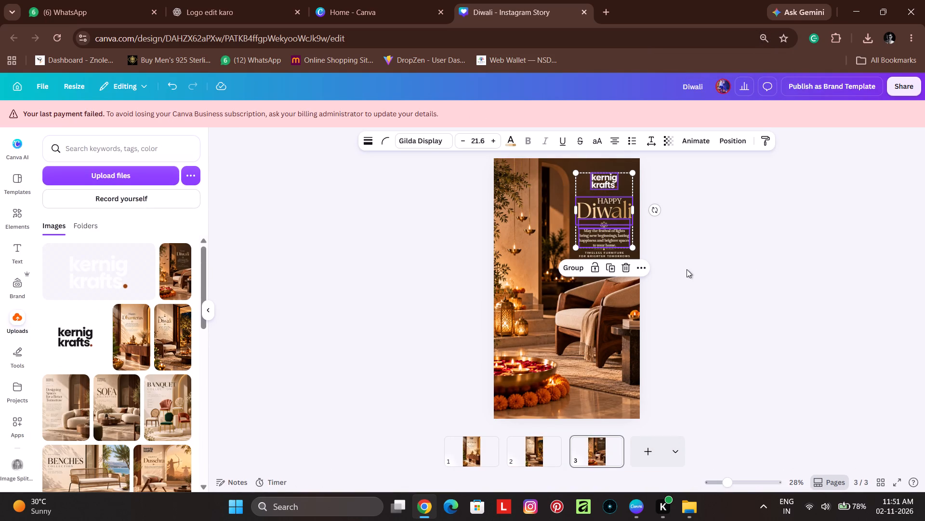
{"action": "left_click", "coordinate": [691, 260]}
{"action": "left_click_drag", "start_coordinate": [668, 172], "coordinate": [604, 253]}
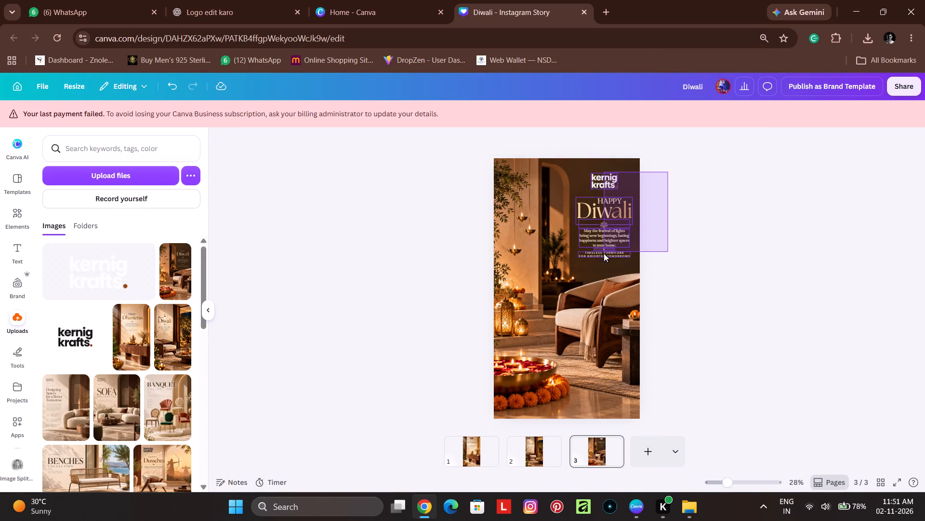
{"action": "left_click_drag", "start_coordinate": [604, 253], "coordinate": [603, 260]}
{"action": "key", "text": "Down"}
{"action": "key", "text": "Down"}
{"action": "key", "text": "Down"}
{"action": "key", "text": "Down"}
{"action": "key", "text": "Down"}
{"action": "key", "text": "Down"}
{"action": "key", "text": "Down"}
{"action": "key", "text": "Down"}
{"action": "key", "text": "Down"}
{"action": "key", "text": "Down"}
{"action": "key", "text": "Down"}
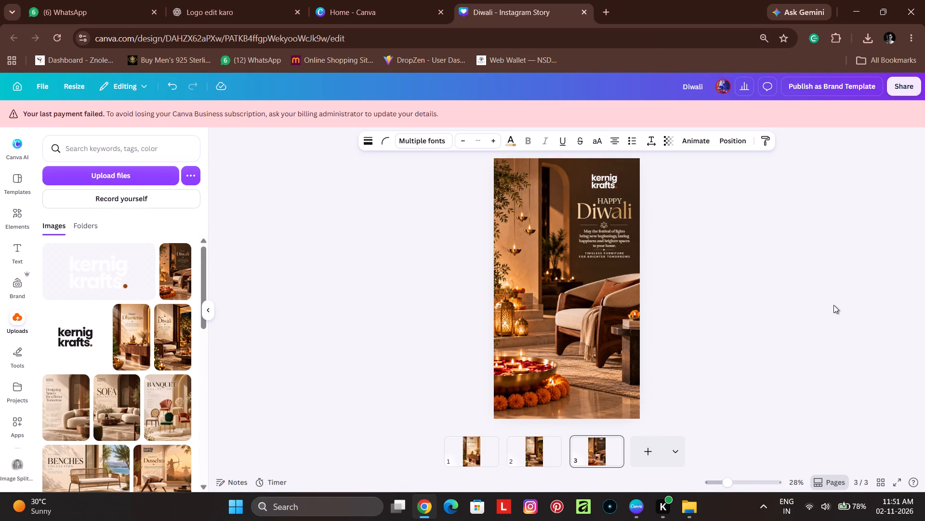
{"action": "key", "text": "Down"}
{"action": "key", "text": "Down"}
{"action": "key", "text": "Down"}
{"action": "key", "text": "Down"}
{"action": "key", "text": "Down"}
{"action": "key", "text": "Down"}
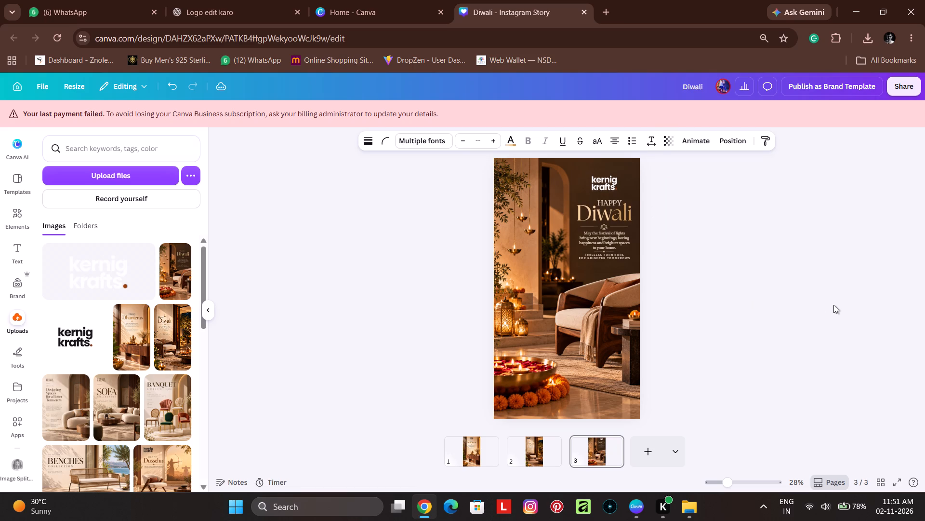
{"action": "left_click", "coordinate": [833, 303]}
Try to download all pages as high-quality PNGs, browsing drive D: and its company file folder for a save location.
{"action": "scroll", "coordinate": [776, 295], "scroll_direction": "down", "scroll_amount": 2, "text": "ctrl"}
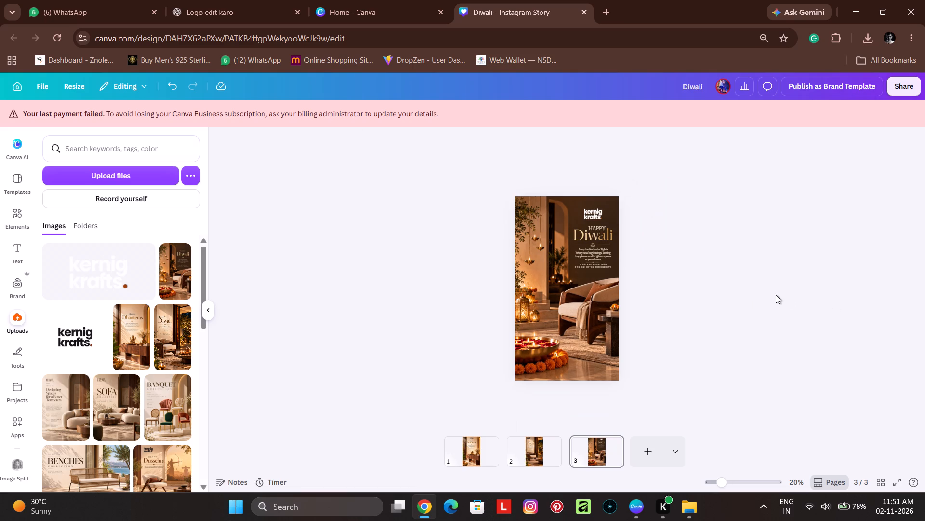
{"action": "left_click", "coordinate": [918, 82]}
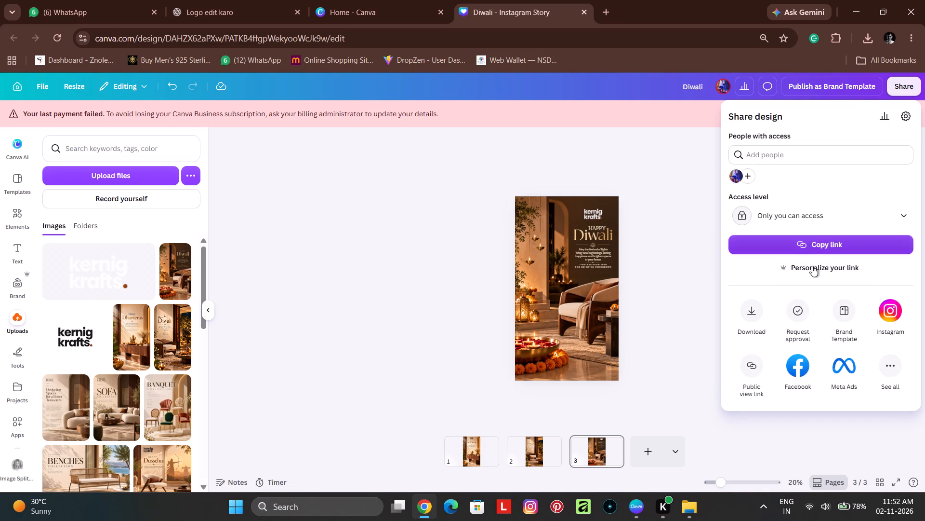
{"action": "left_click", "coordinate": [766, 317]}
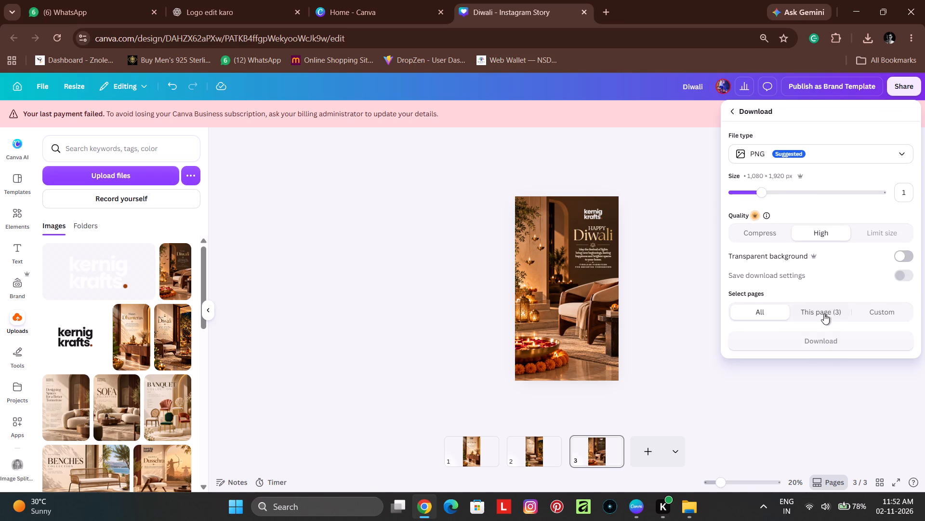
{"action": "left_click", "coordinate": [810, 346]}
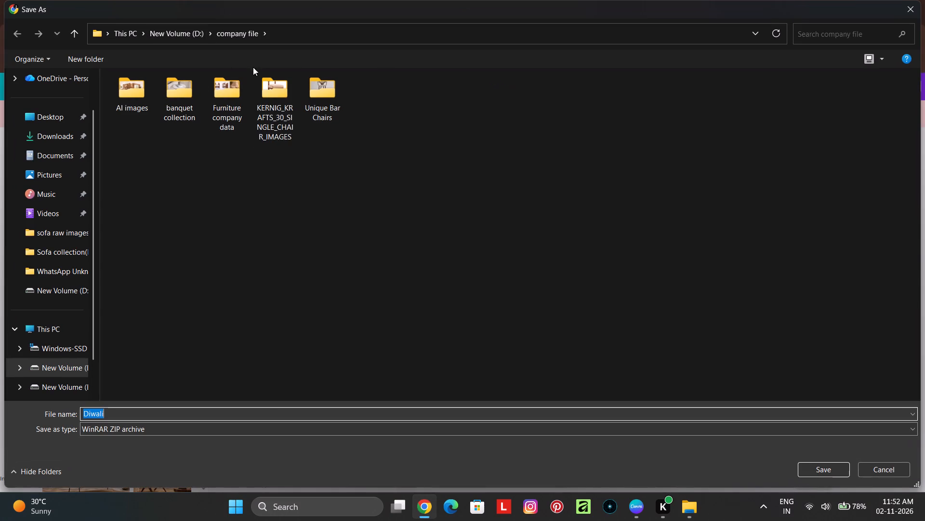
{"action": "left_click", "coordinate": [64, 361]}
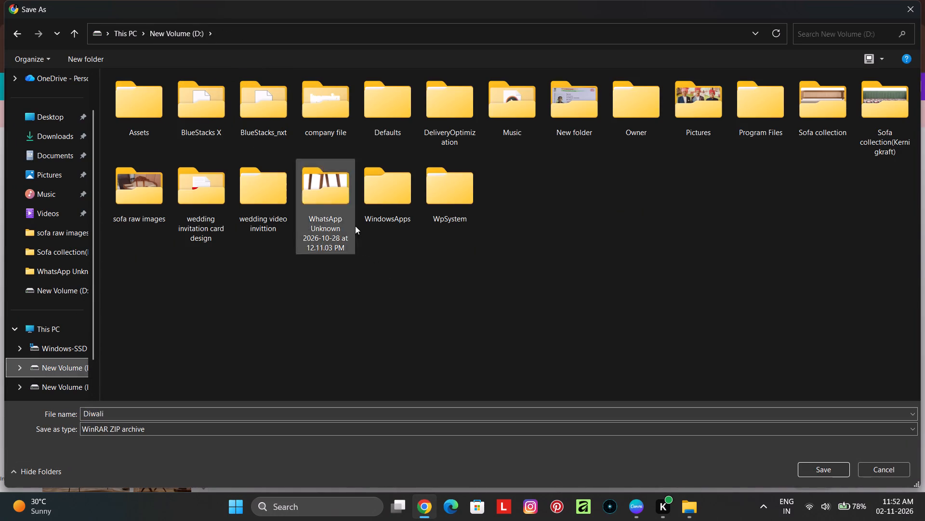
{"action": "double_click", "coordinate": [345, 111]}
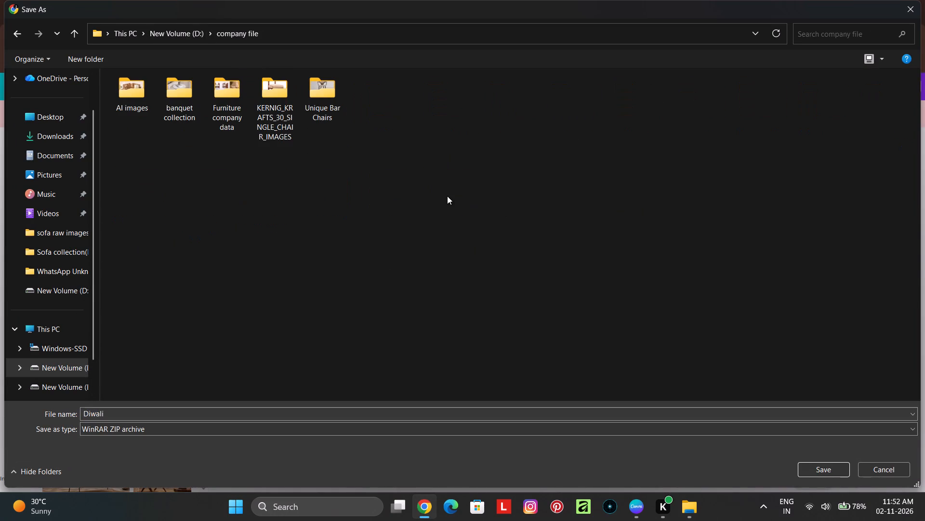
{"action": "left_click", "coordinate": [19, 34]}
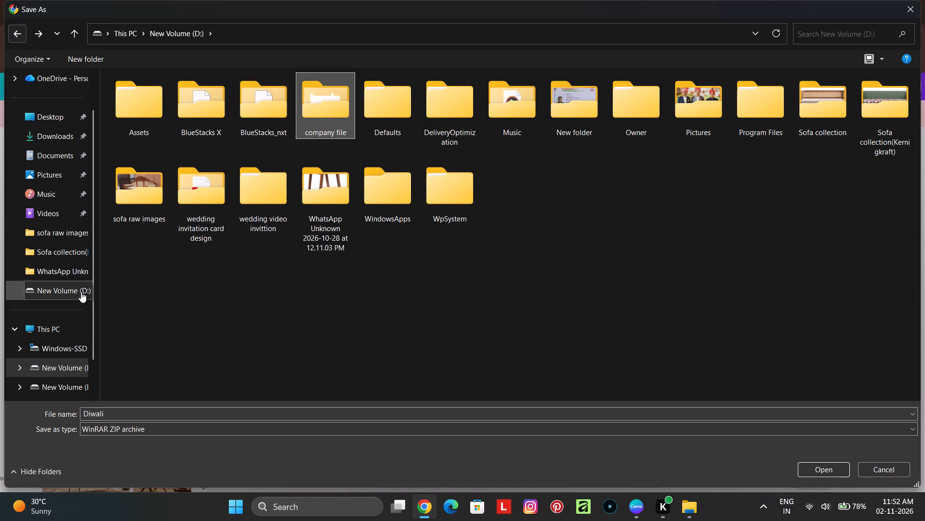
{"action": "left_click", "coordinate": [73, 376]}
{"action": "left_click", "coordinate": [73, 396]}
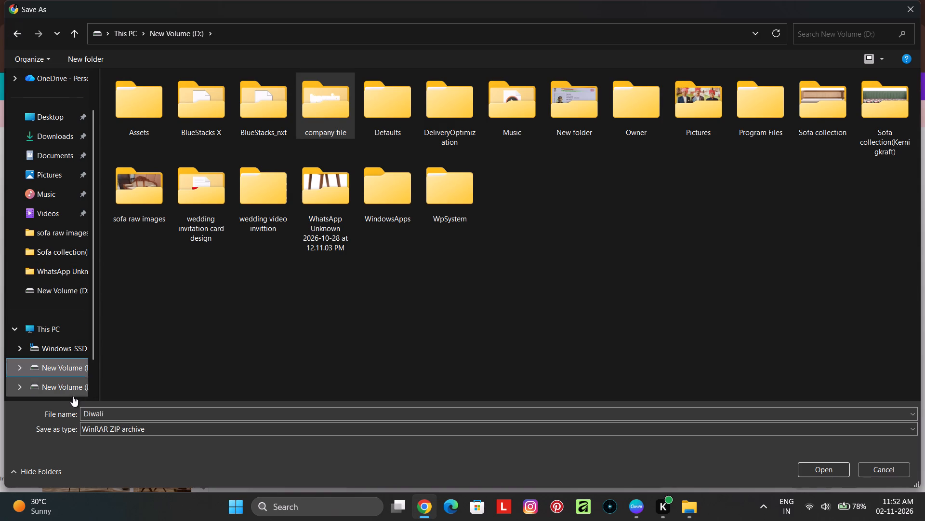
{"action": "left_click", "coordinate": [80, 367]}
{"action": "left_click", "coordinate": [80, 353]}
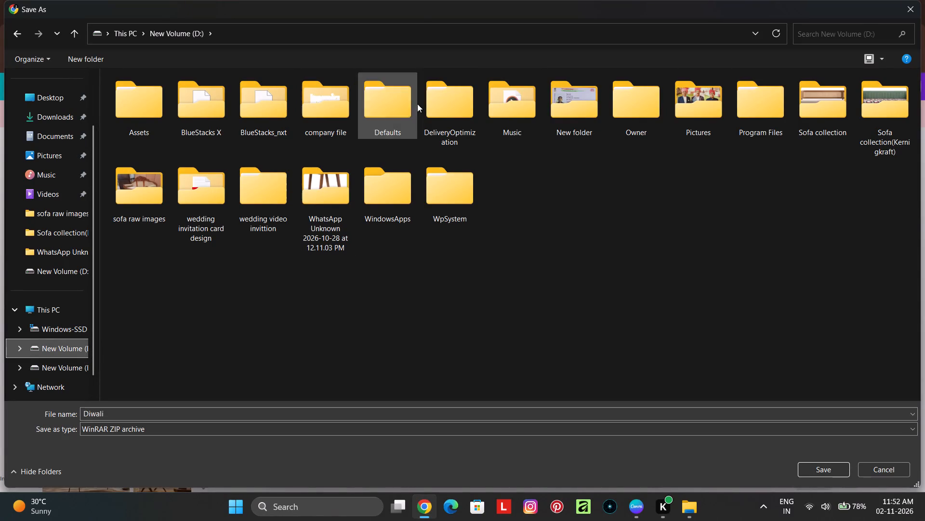
Save the all-pages download as the Diwali ZIP archive in drive D:'s company file folder and check it in the recent downloads.
{"action": "double_click", "coordinate": [346, 125]}
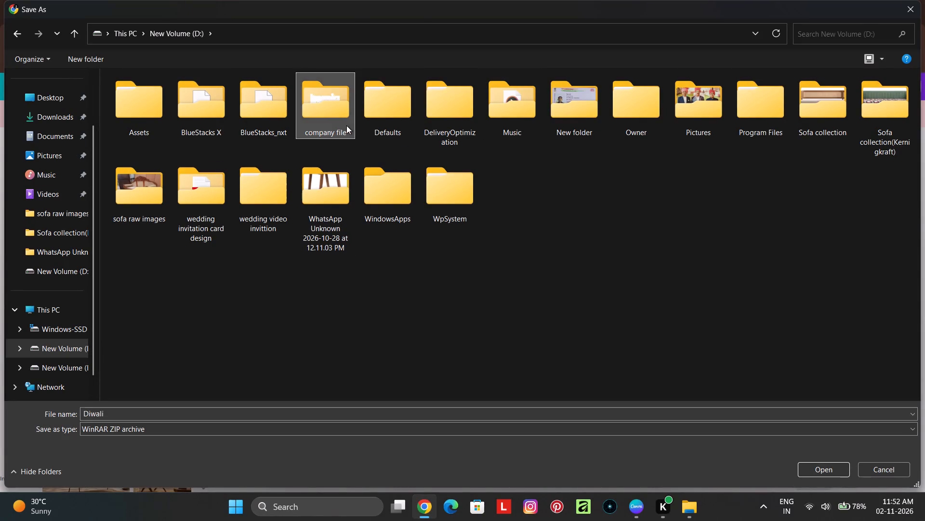
{"action": "left_click", "coordinate": [819, 466]}
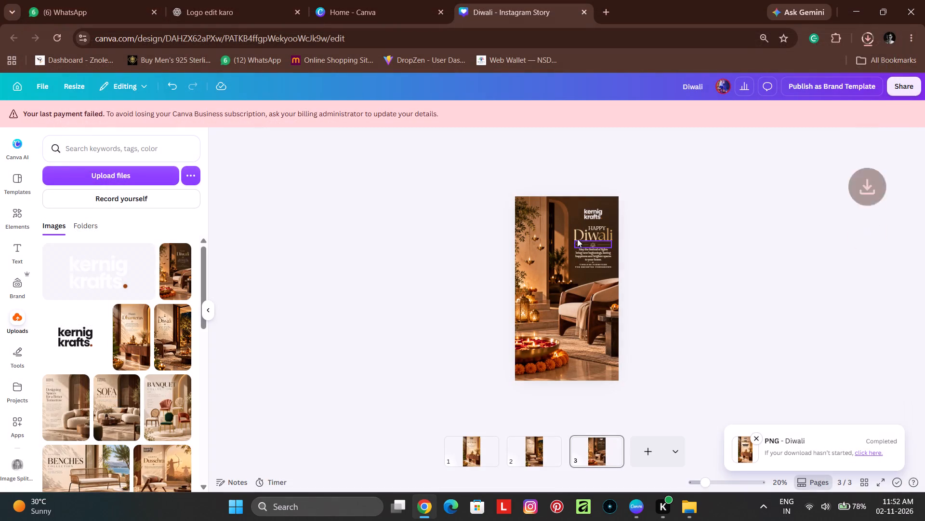
{"action": "left_click", "coordinate": [866, 40]}
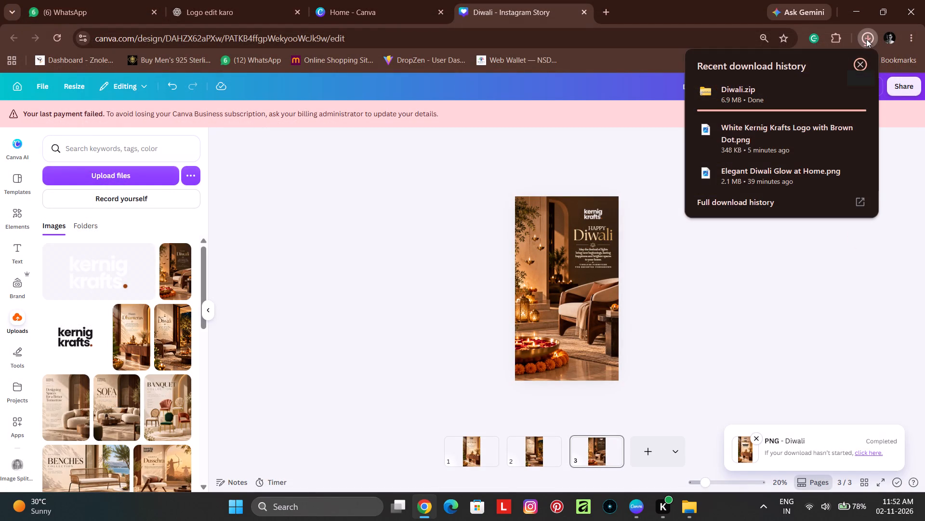
{"action": "left_click", "coordinate": [866, 39]}
{"action": "left_click", "coordinate": [876, 45]}
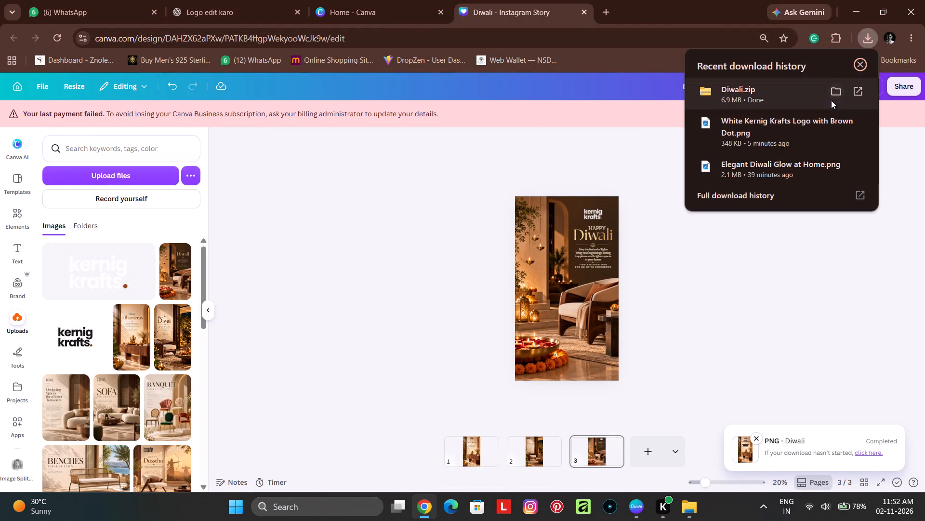
{"action": "left_click", "coordinate": [896, 123]}
Download only the current page, page 3, as a high-quality PNG for saving in the company file folder.
{"action": "left_click", "coordinate": [892, 87]}
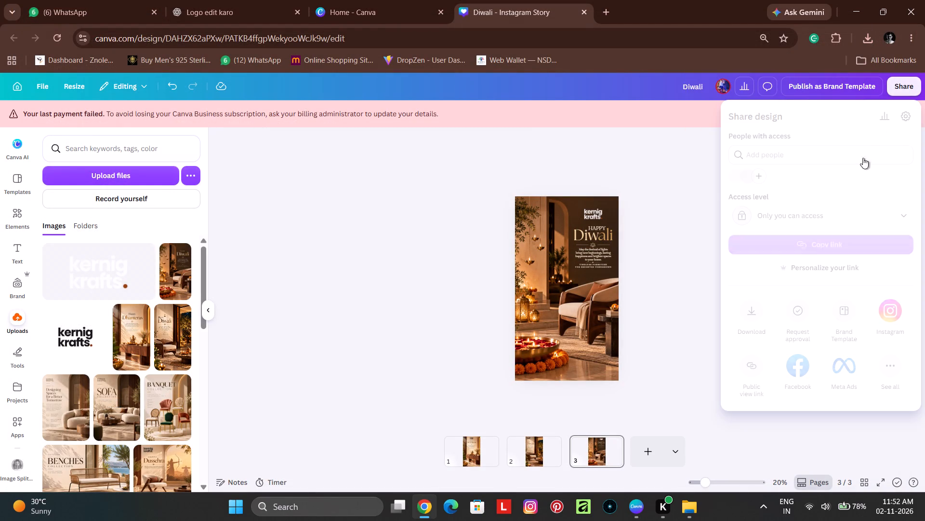
{"action": "left_click", "coordinate": [741, 319]}
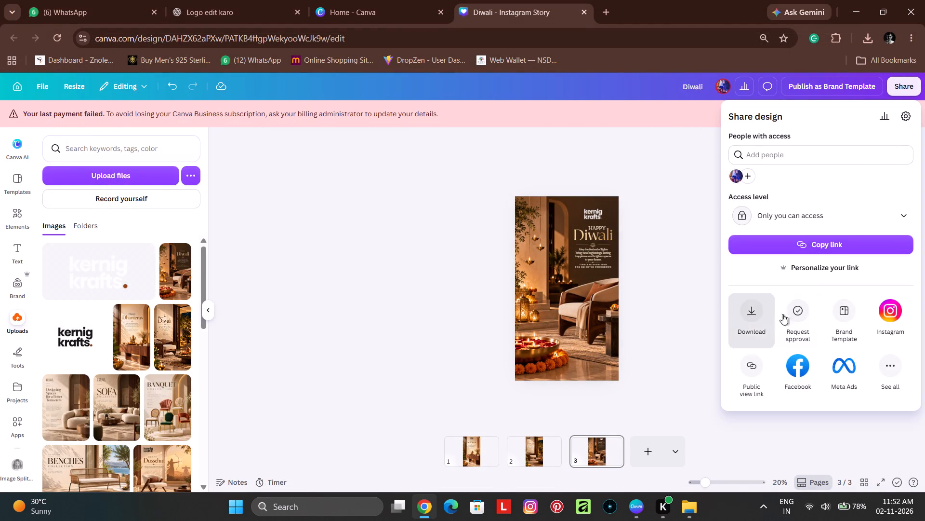
{"action": "left_click", "coordinate": [778, 156]}
{"action": "left_click", "coordinate": [778, 156]}
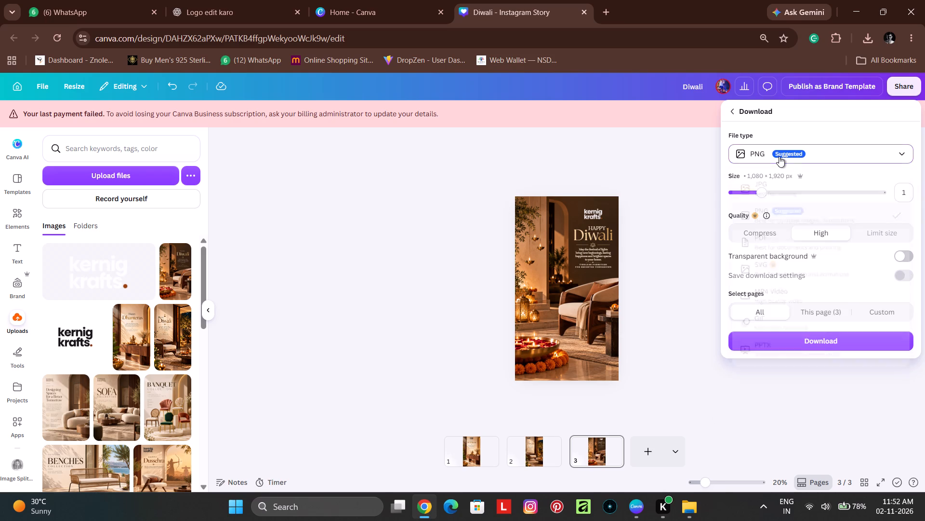
{"action": "scroll", "coordinate": [815, 295], "scroll_direction": "down", "scroll_amount": 2}
{"action": "left_click", "coordinate": [833, 319]}
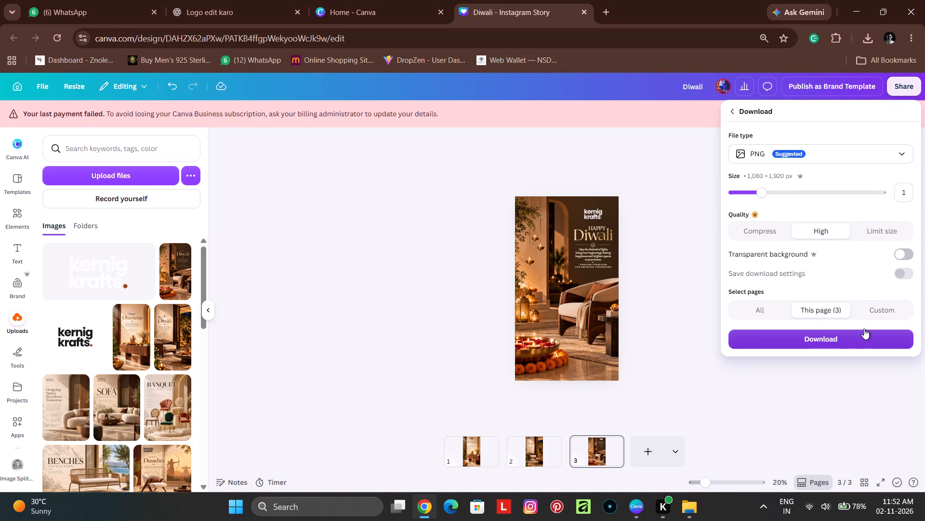
{"action": "left_click", "coordinate": [838, 337]}
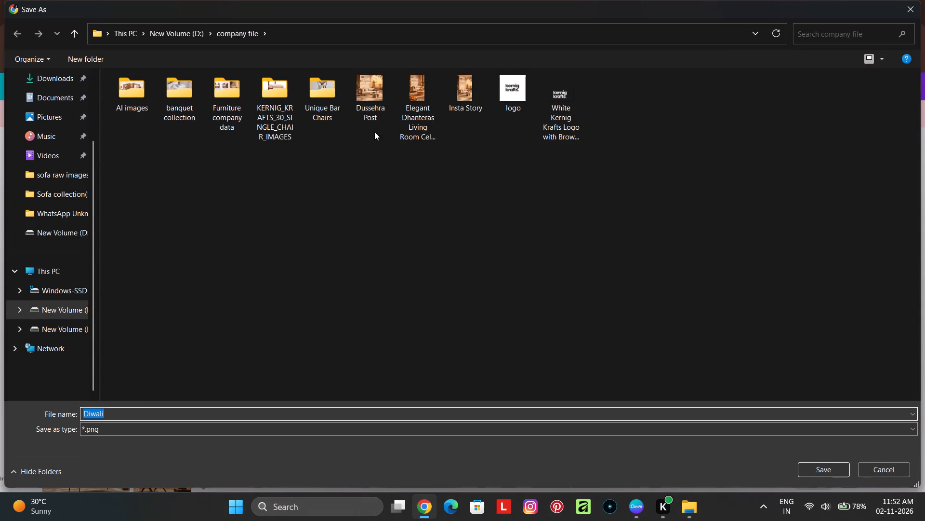
Name the PNG download Diwali Post in the company file folder on drive D:.
{"action": "left_click", "coordinate": [120, 412]}
{"action": "key", "text": "space"}
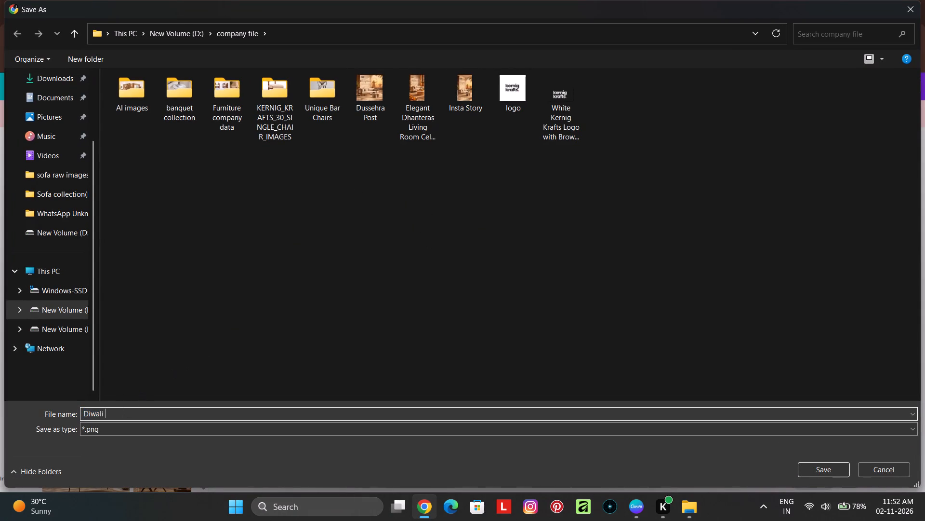
{"action": "type", "text": "Post"}
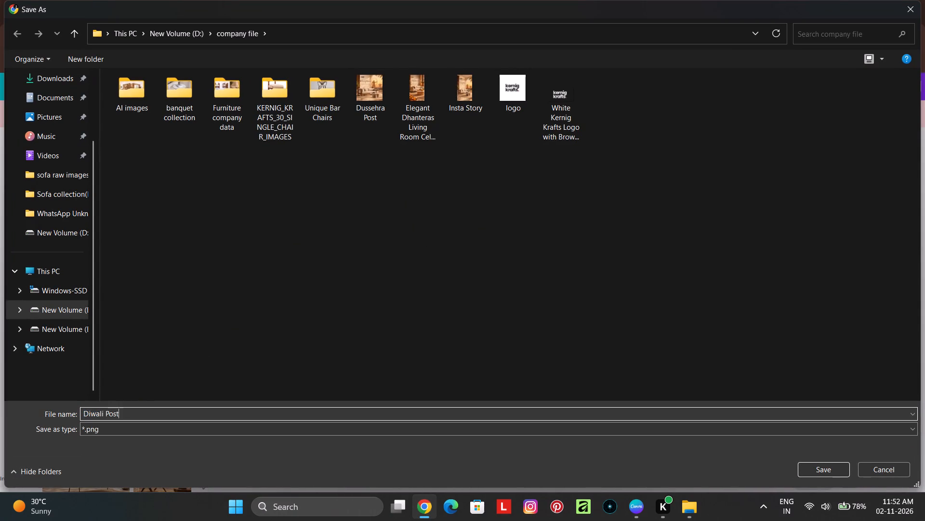
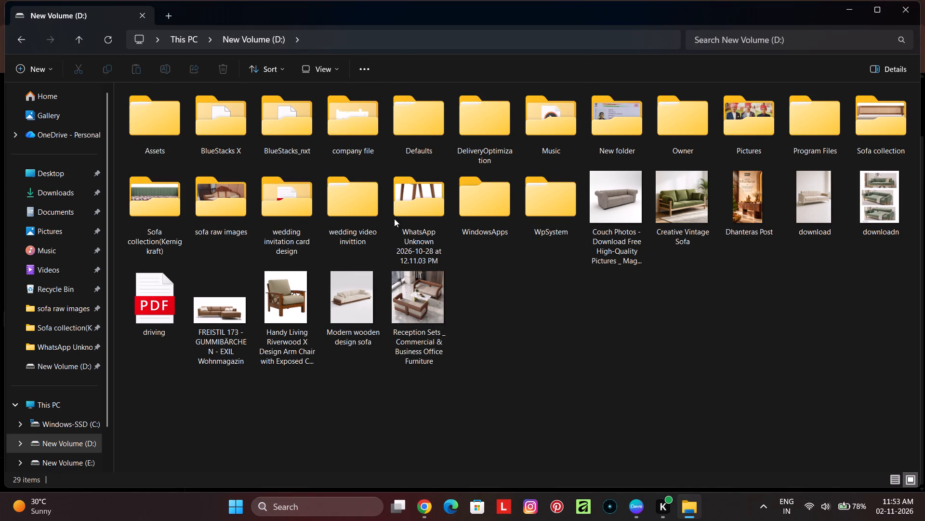
Preview the Dussehra Post image in the company file folder, and close the preview.
{"action": "double_click", "coordinate": [371, 123]}
{"action": "scroll", "coordinate": [225, 244], "scroll_direction": "down", "scroll_amount": 10}
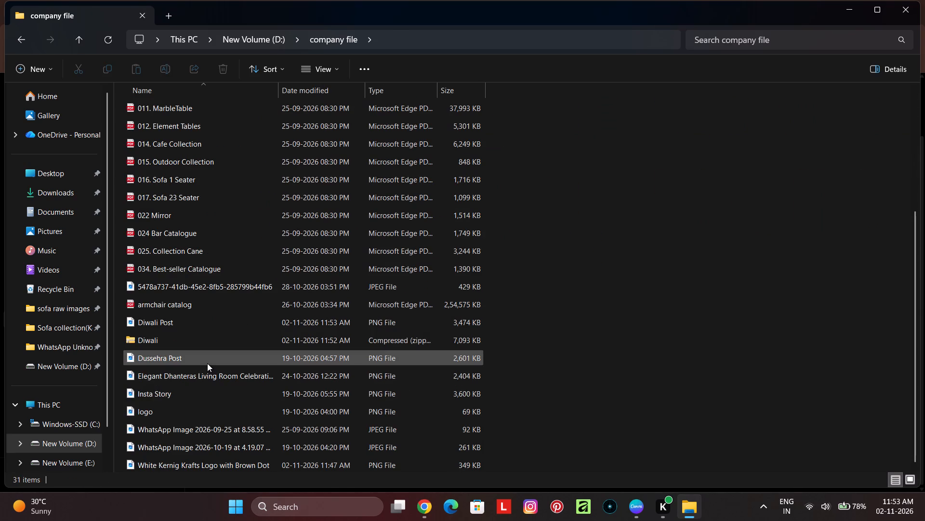
{"action": "left_click", "coordinate": [207, 363]}
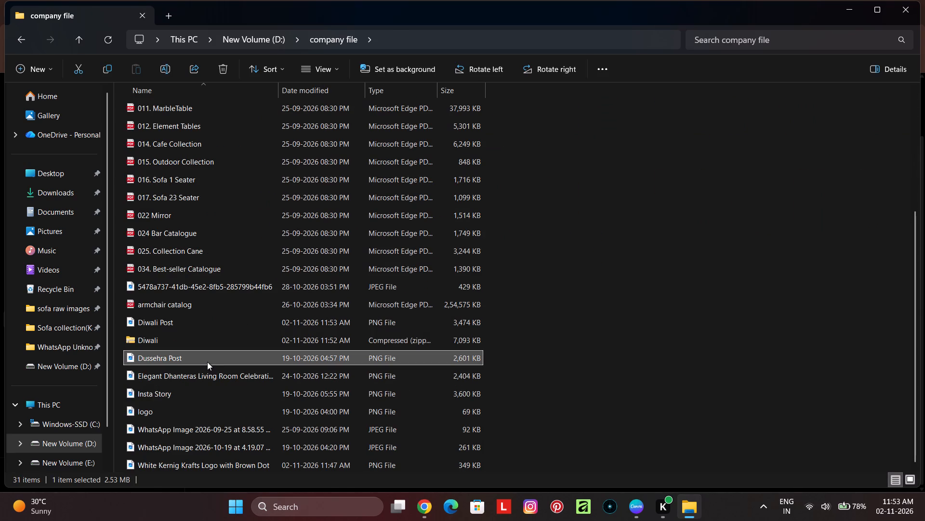
{"action": "key", "text": "Return"}
{"action": "key", "text": "Return"}
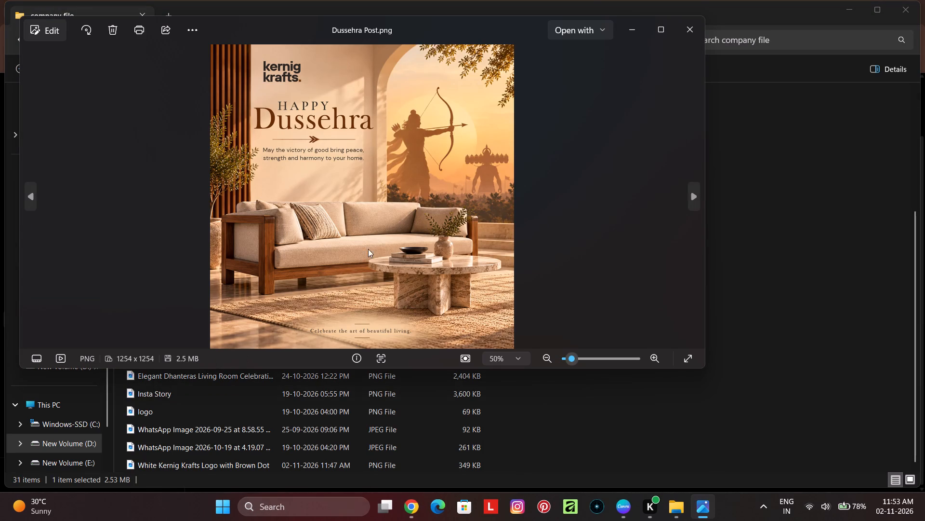
{"action": "left_click", "coordinate": [687, 32]}
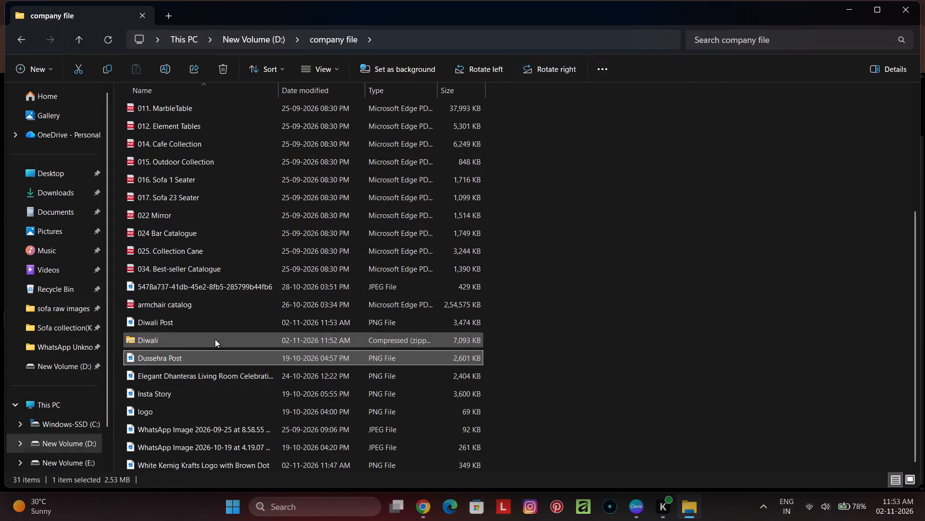
Delete the compressed Diwali archive from the company file folder.
{"action": "left_click", "coordinate": [211, 340]}
{"action": "key", "text": "Delete"}
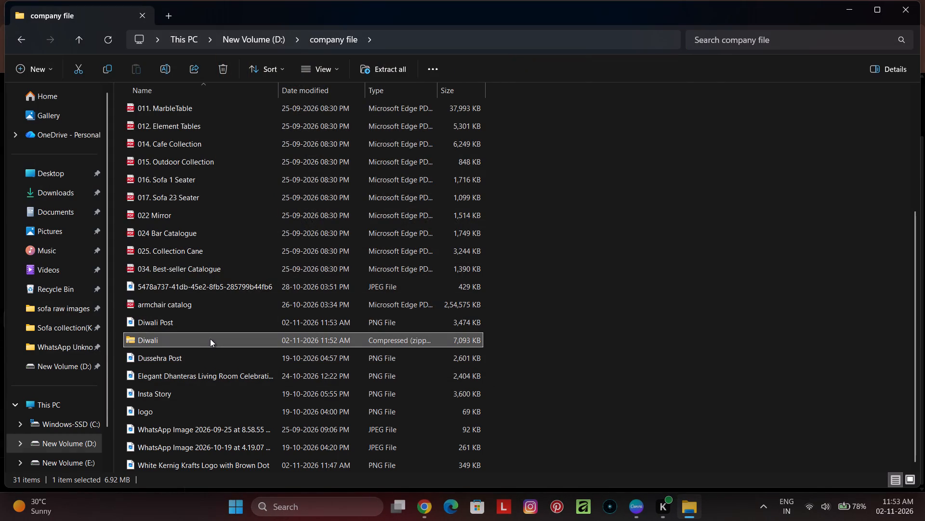
Move the Diwali Post PNG out of the company file folder to the root of drive D:.
{"action": "left_click", "coordinate": [173, 334]}
{"action": "key", "text": "ctrl+x"}
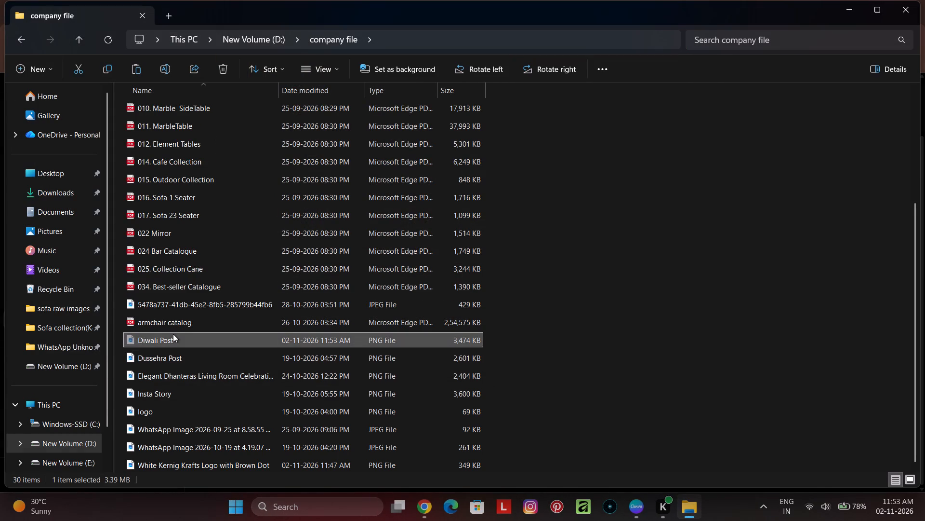
{"action": "left_click", "coordinate": [26, 36]}
{"action": "left_click", "coordinate": [624, 331]}
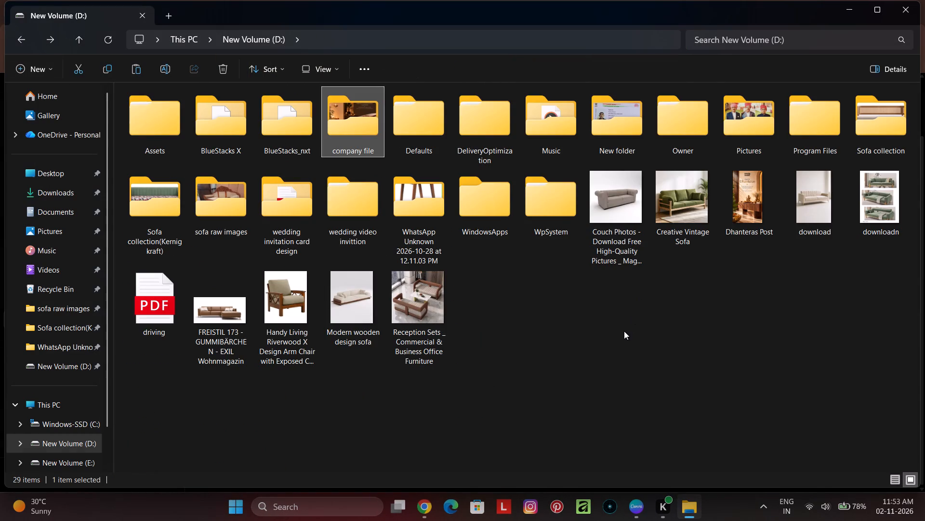
{"action": "key", "text": "ctrl+v"}
{"action": "left_click", "coordinate": [621, 349]}
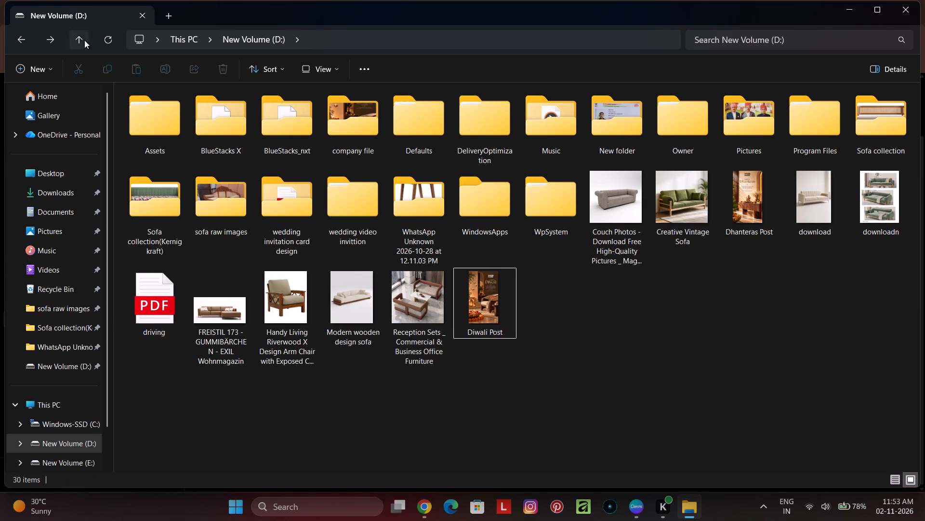
Select the Elegant Dhanteras Living Room image in the company file folder.
{"action": "double_click", "coordinate": [337, 125]}
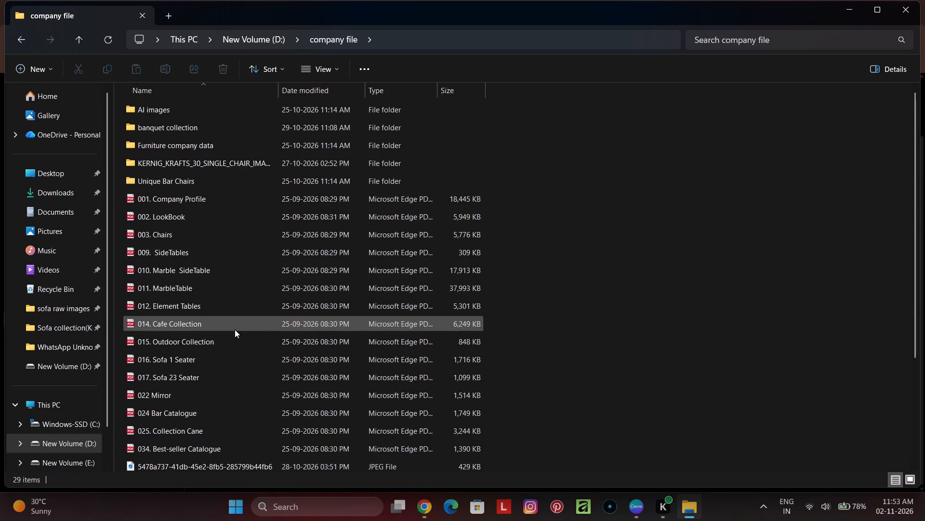
{"action": "scroll", "coordinate": [207, 373], "scroll_direction": "down", "scroll_amount": 7}
{"action": "left_click", "coordinate": [209, 380]}
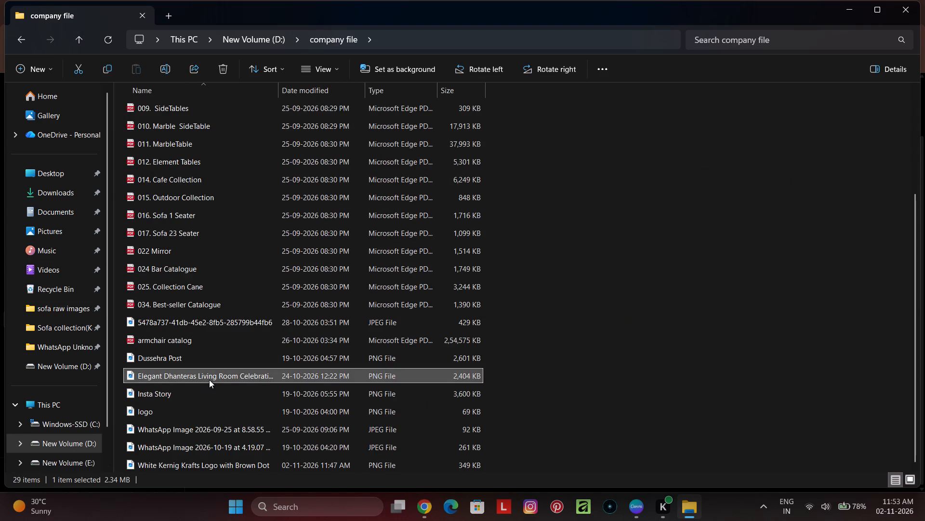
Check the Elegant Dhanteras Living Room Celebration image in a preview and delete it from the company file folder.
{"action": "key", "text": "Return"}
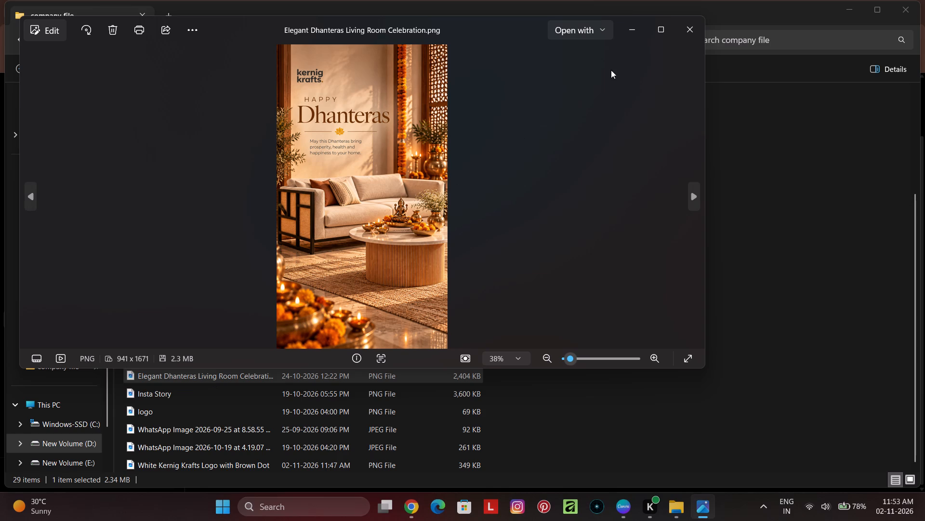
{"action": "left_click", "coordinate": [693, 28]}
{"action": "key", "text": "Delete"}
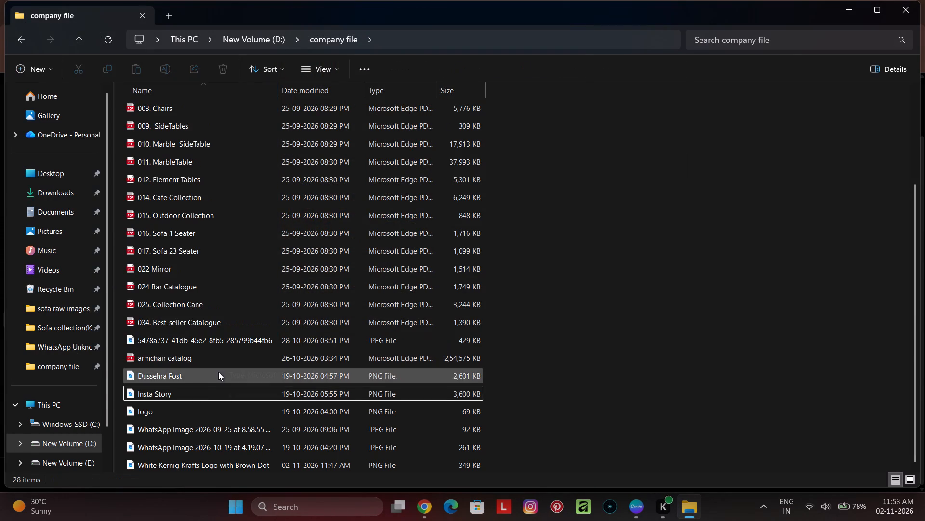
Delete the Insta Story PNG from the company file folder.
{"action": "left_click", "coordinate": [203, 390]}
{"action": "key", "text": "Delete"}
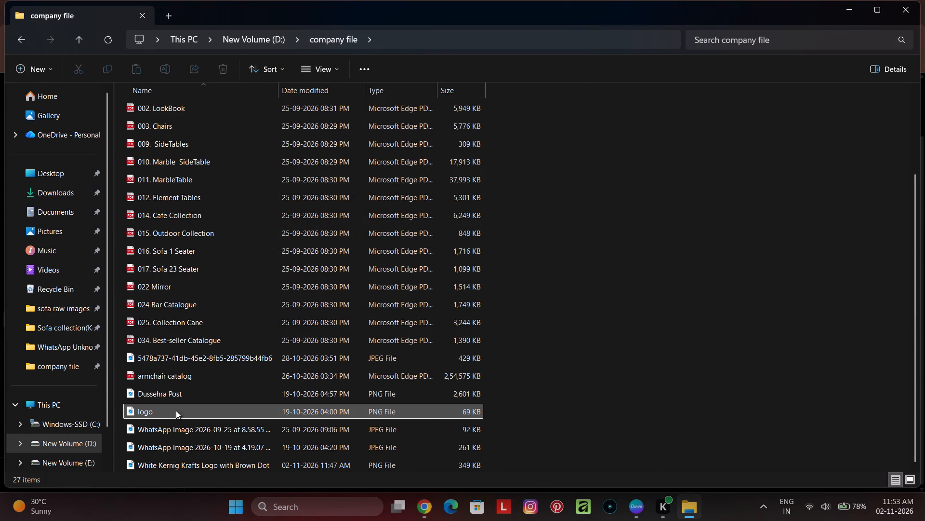
Check the Dussehra Post PNG in a preview and delete it from the company file folder.
{"action": "left_click", "coordinate": [188, 398]}
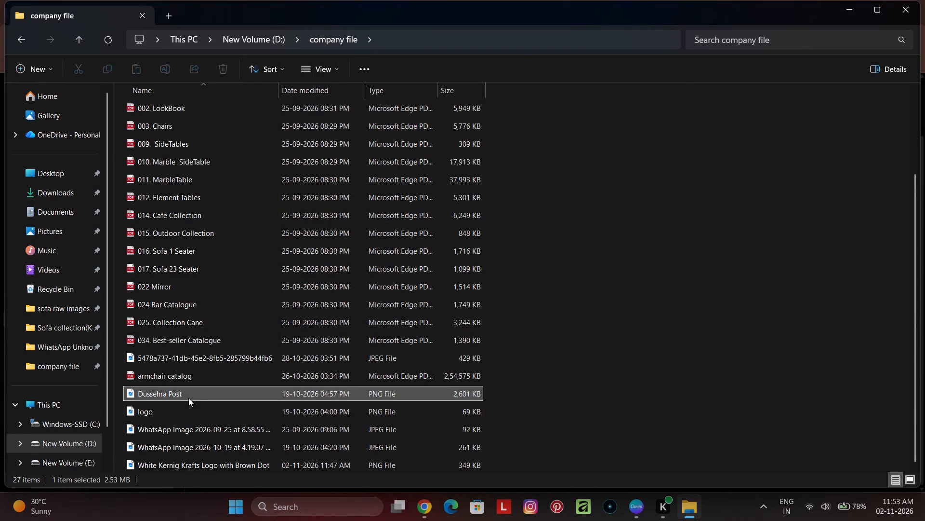
{"action": "key", "text": "Return"}
{"action": "left_click", "coordinate": [688, 35]}
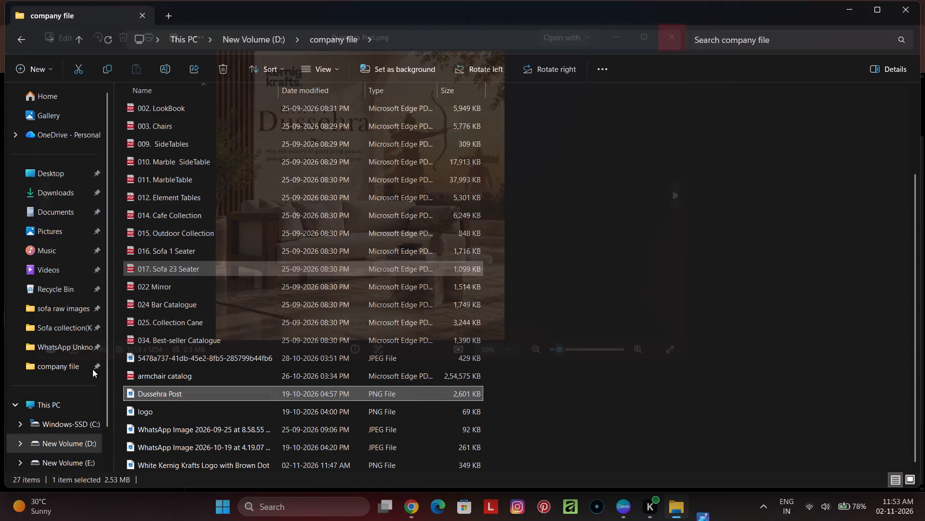
{"action": "key", "text": "Delete"}
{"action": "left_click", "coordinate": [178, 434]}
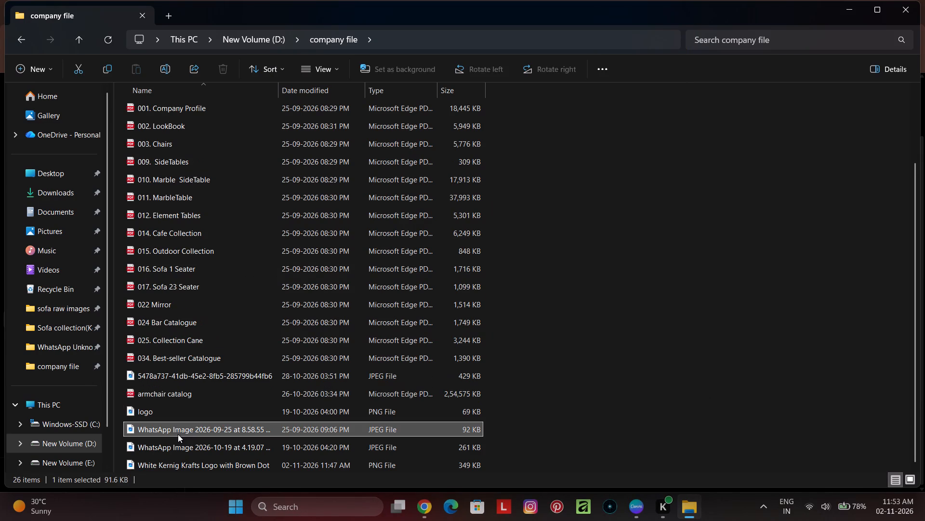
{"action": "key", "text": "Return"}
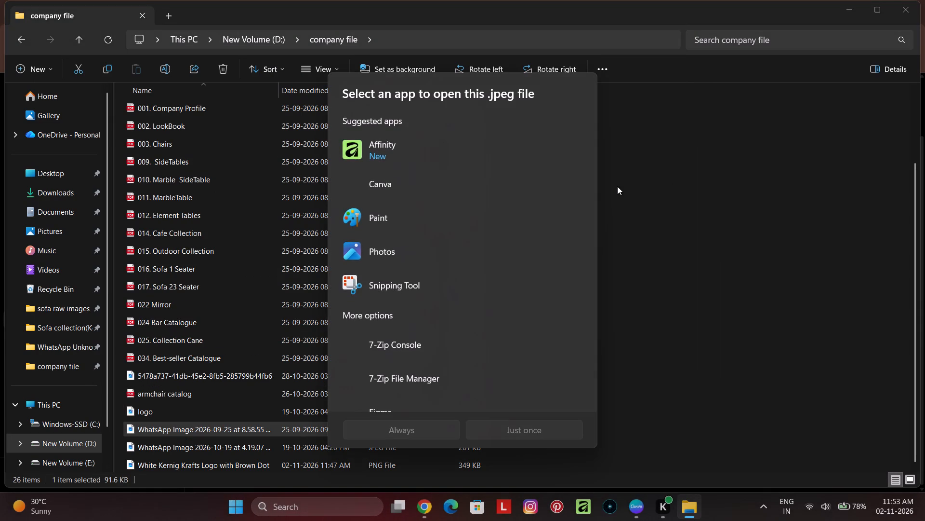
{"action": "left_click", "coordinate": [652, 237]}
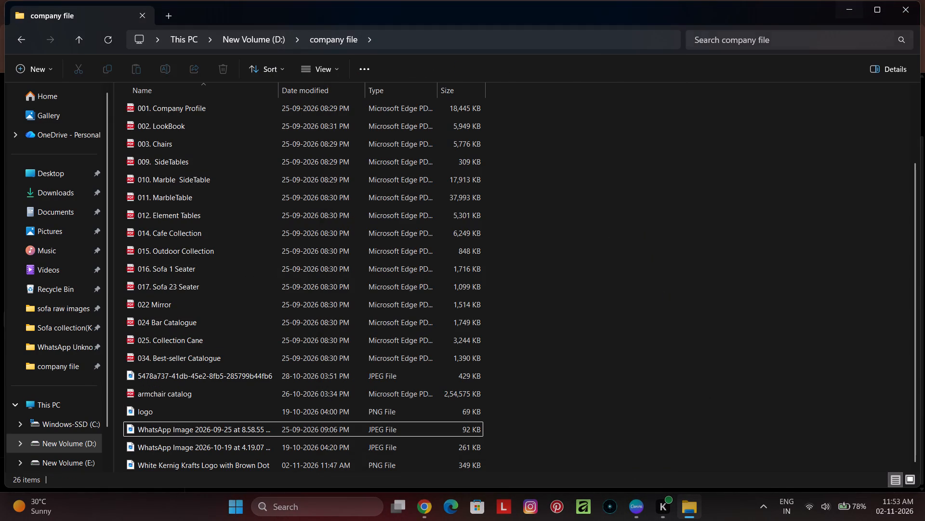
Minimize the company file folder window to return to the browser.
{"action": "left_click", "coordinate": [921, 42]}
{"action": "left_click", "coordinate": [856, 12]}
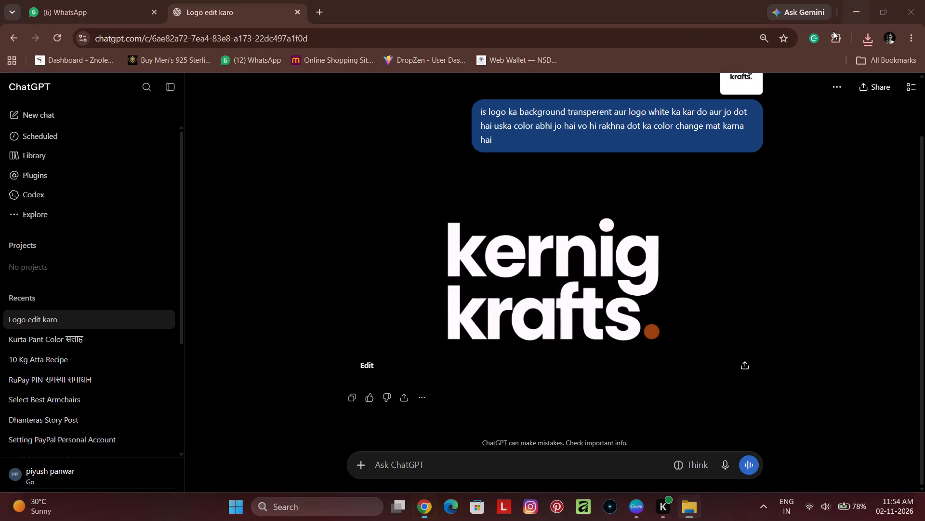